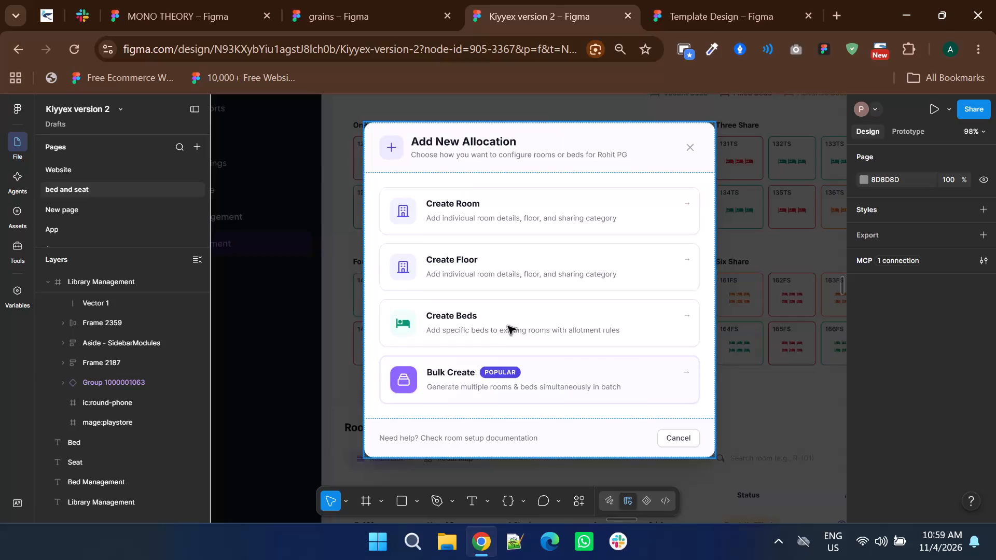
# Examine the Bed Management frames and their pop-up dialogs on the bed and seat page.
pyautogui.keyDown('ctrl'); pyautogui.scroll(-4, 503, 327); pyautogui.keyUp('ctrl')
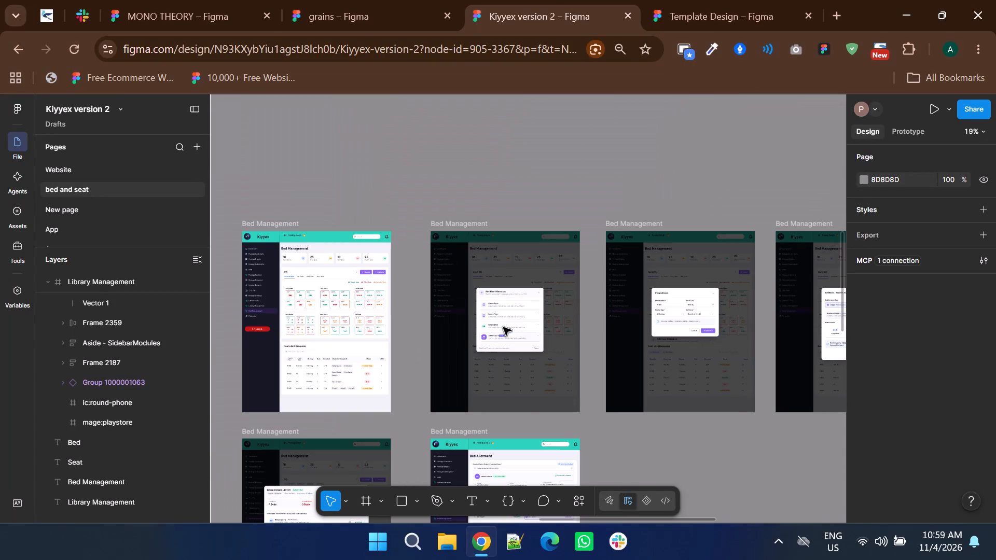
pyautogui.keyDown('shift'); pyautogui.scroll(-2, 503, 327); pyautogui.keyUp('shift')
pyautogui.keyDown('ctrl'); pyautogui.scroll(4, 545, 344); pyautogui.keyUp('ctrl')
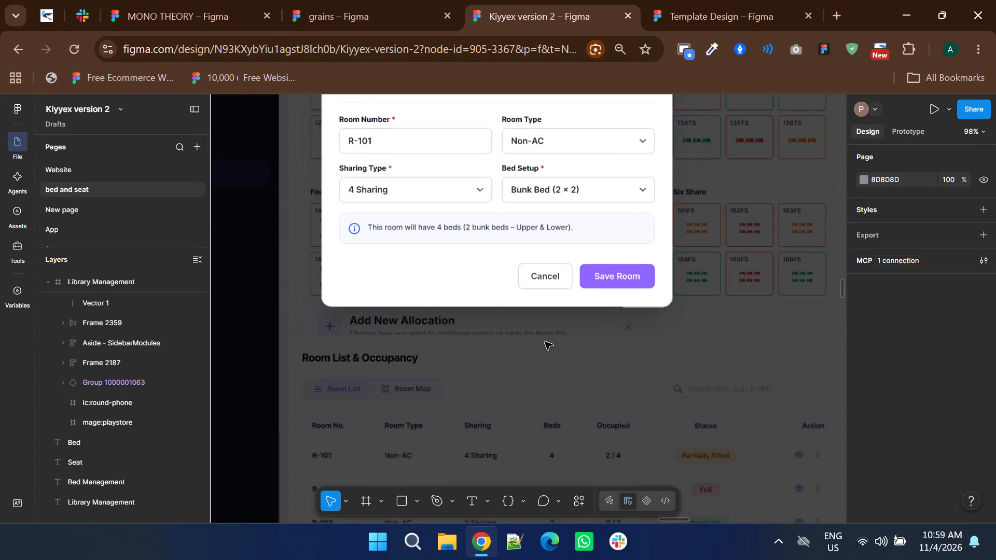
pyautogui.keyDown('ctrl'); pyautogui.scroll(-2, 545, 342); pyautogui.keyUp('ctrl')
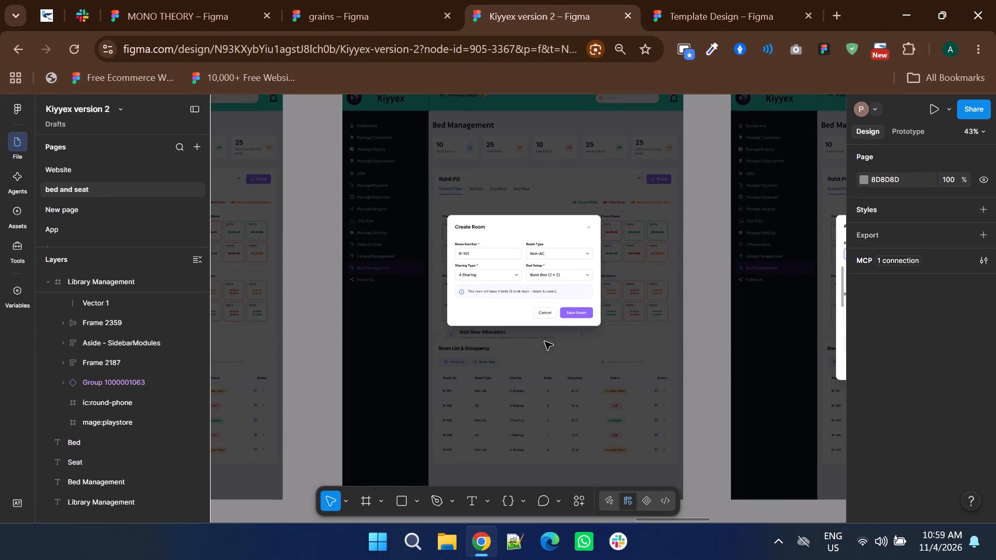
pyautogui.keyDown('ctrl'); pyautogui.scroll(-3, 545, 342); pyautogui.keyUp('ctrl')
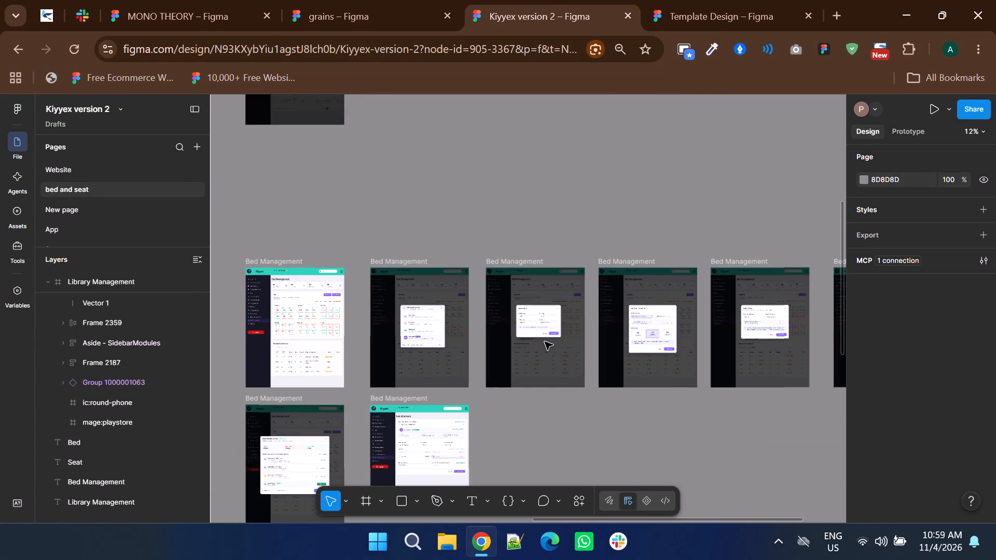
pyautogui.keyDown('shift'); pyautogui.scroll(-2, 545, 342); pyautogui.keyUp('shift')
pyautogui.keyDown('shift'); pyautogui.scroll(1, 545, 342); pyautogui.keyUp('shift')
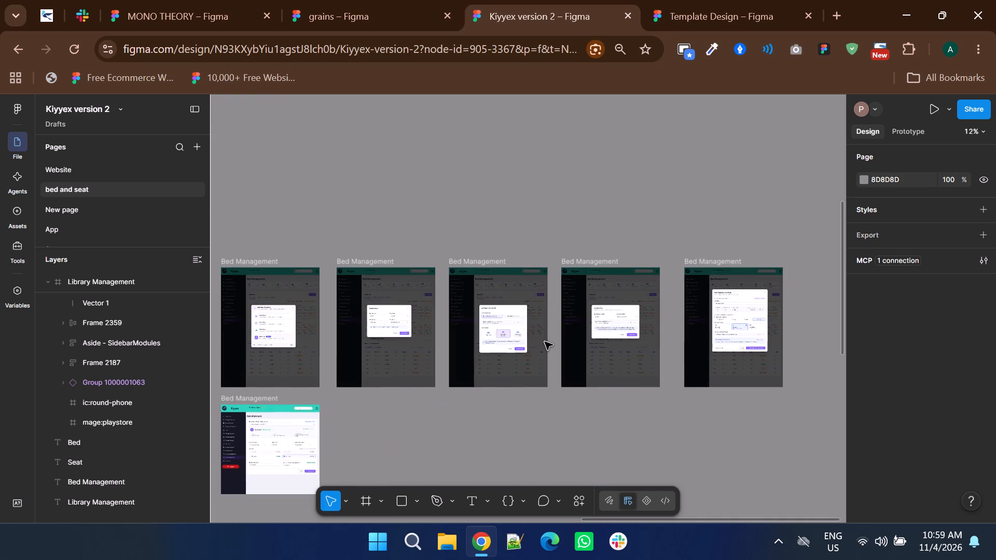
pyautogui.keyDown('shift'); pyautogui.scroll(3, 545, 342); pyautogui.keyUp('shift')
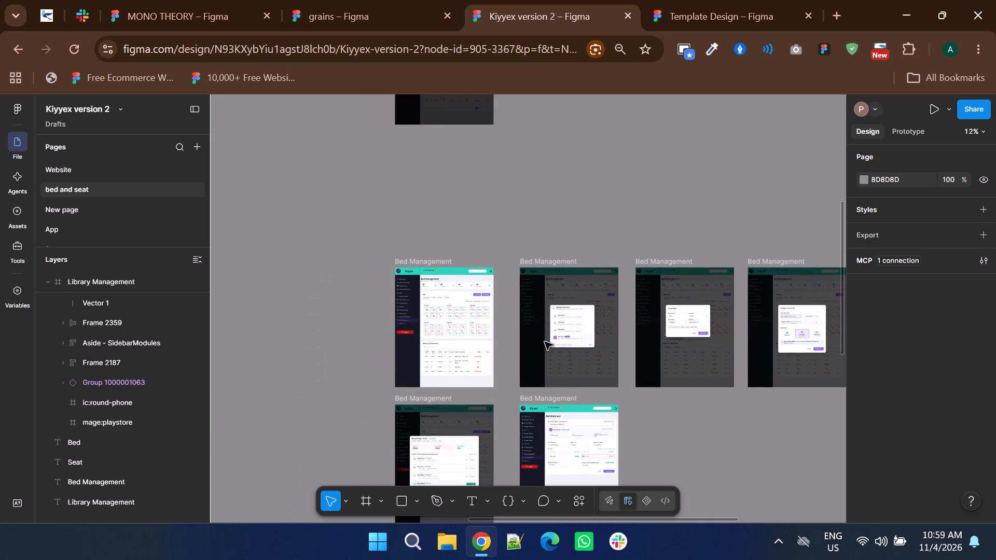
pyautogui.keyDown('shift'); pyautogui.scroll(1, 545, 342); pyautogui.keyUp('shift')
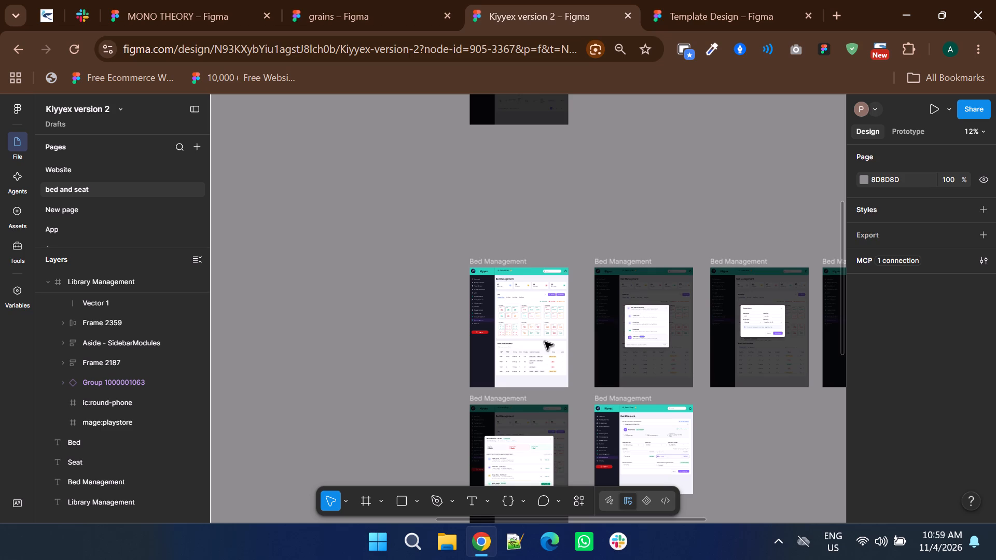
pyautogui.keyDown('ctrl'); pyautogui.scroll(-2, 545, 342); pyautogui.keyUp('ctrl')
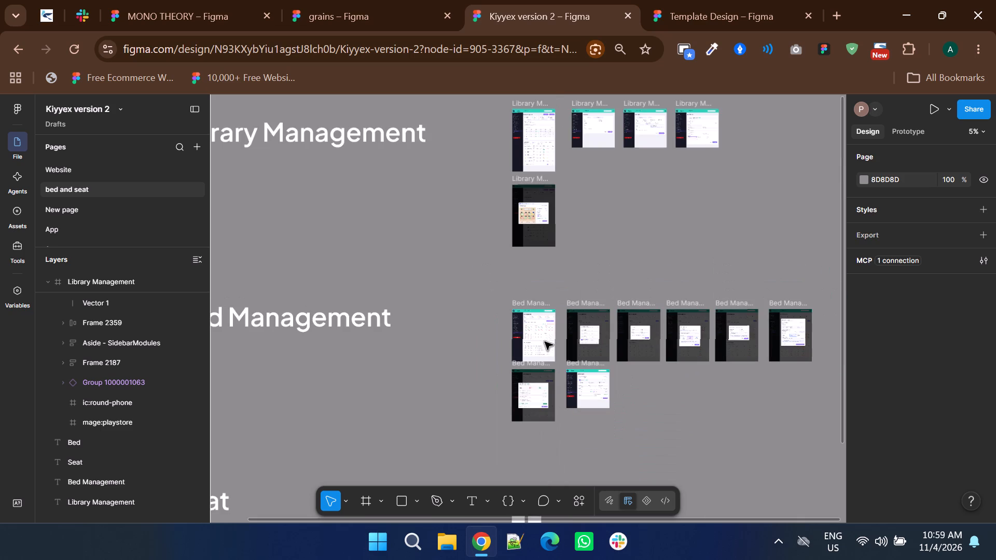
# Switch to the MONO THEORY file and draw a new frame about 1440 × 1466 directly below the Notification frame.
pyautogui.click(224, 24)
pyautogui.keyDown('shift'); pyautogui.scroll(-5, 578, 319); pyautogui.keyUp('shift')
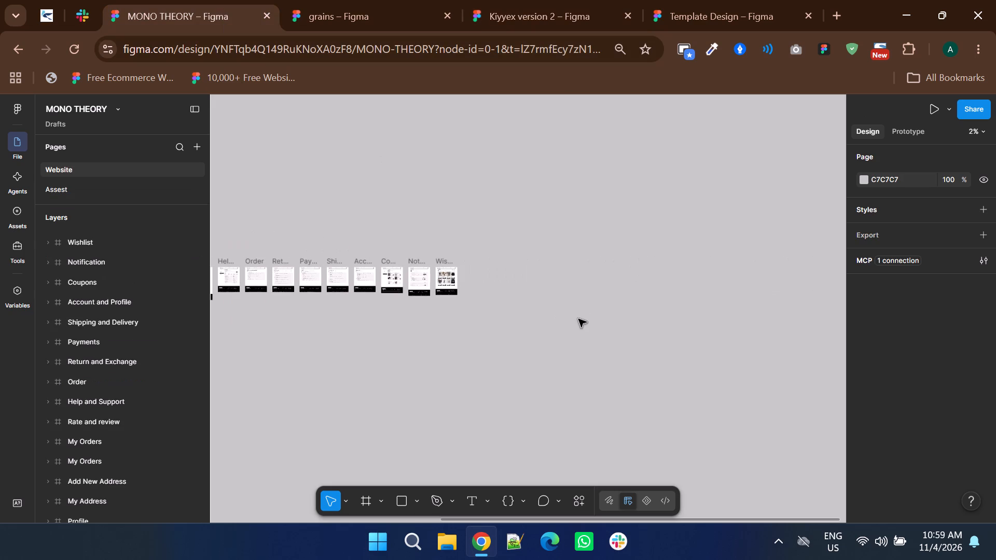
pyautogui.keyDown('ctrl'); pyautogui.scroll(7, 477, 281); pyautogui.keyUp('ctrl')
pyautogui.keyDown('shift'); pyautogui.scroll(3, 457, 278); pyautogui.keyUp('shift')
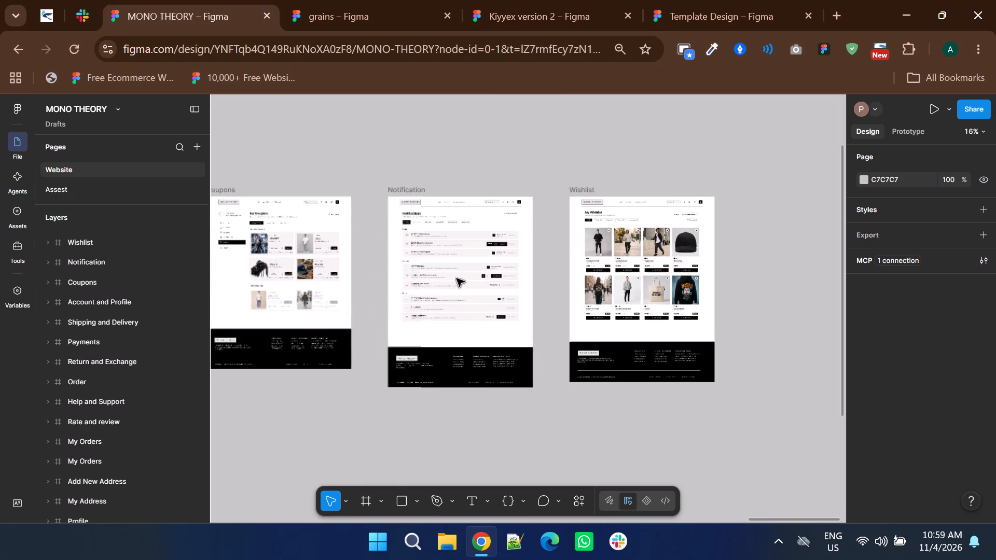
pyautogui.keyDown('shift'); pyautogui.scroll(2, 457, 278); pyautogui.keyUp('shift')
pyautogui.scroll(-1, 457, 278)
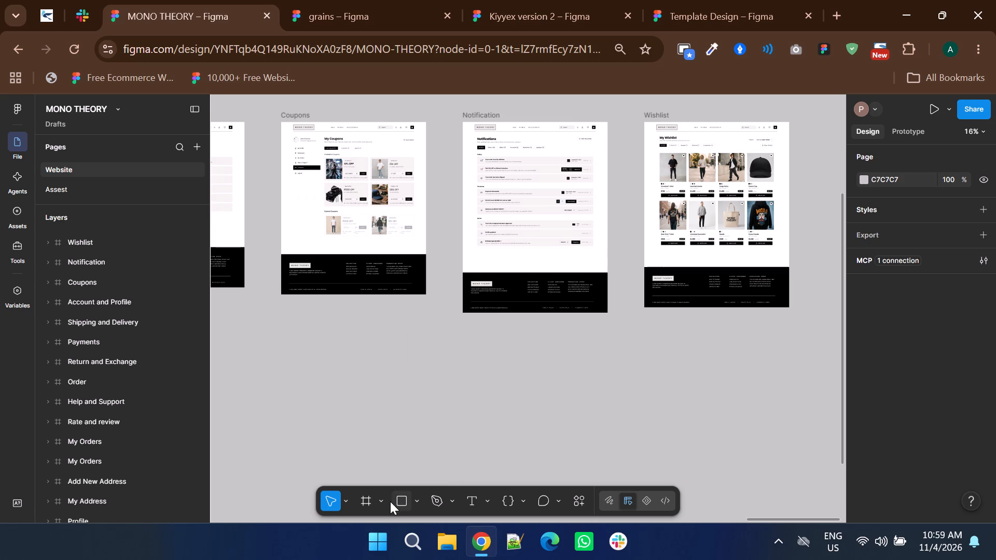
pyautogui.click(358, 495)
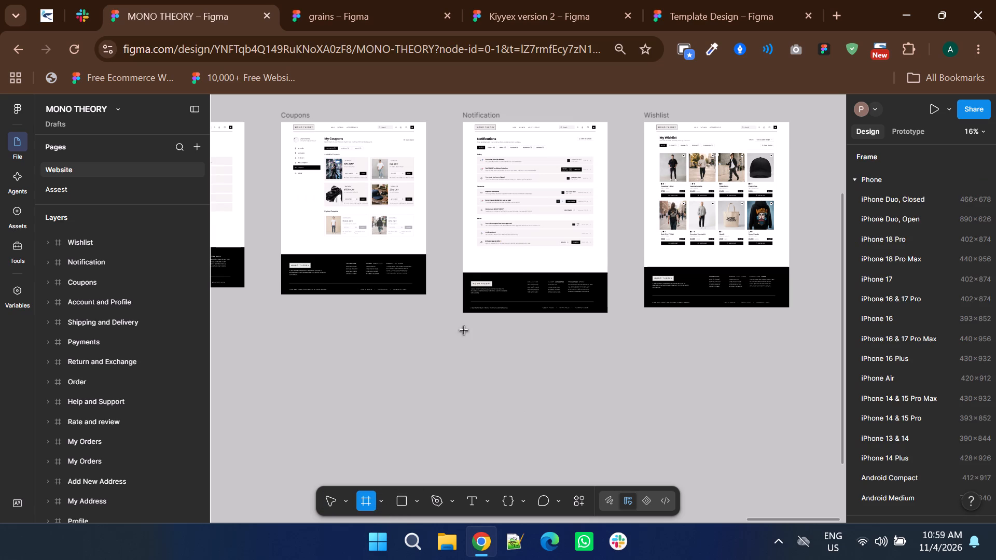
pyautogui.moveTo(460, 326); pyautogui.dragTo(608, 473)
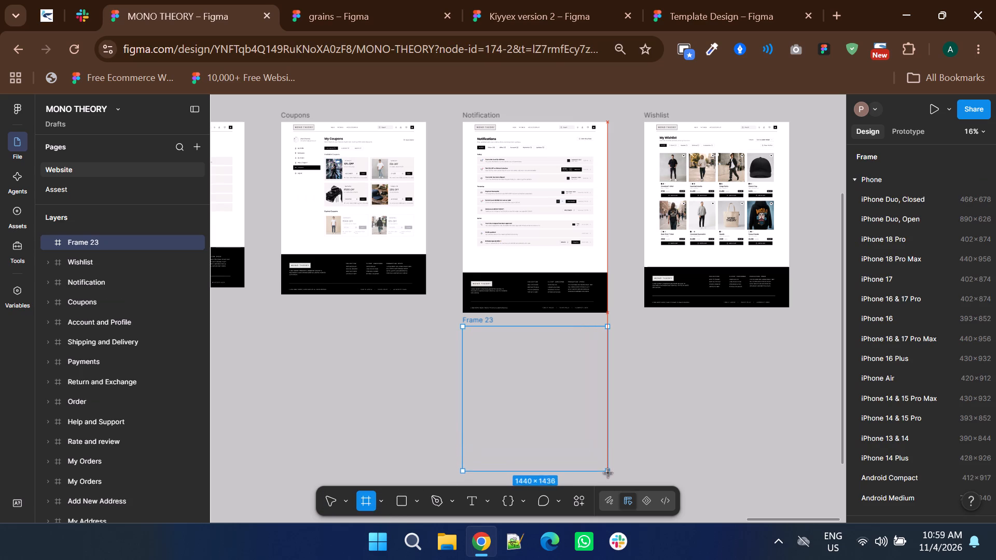
pyautogui.moveTo(608, 473); pyautogui.dragTo(608, 474)
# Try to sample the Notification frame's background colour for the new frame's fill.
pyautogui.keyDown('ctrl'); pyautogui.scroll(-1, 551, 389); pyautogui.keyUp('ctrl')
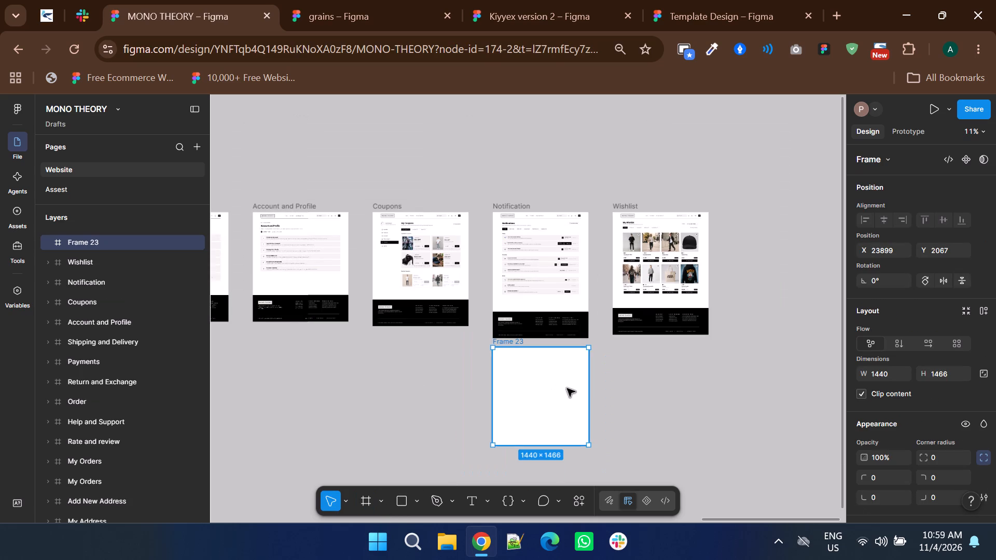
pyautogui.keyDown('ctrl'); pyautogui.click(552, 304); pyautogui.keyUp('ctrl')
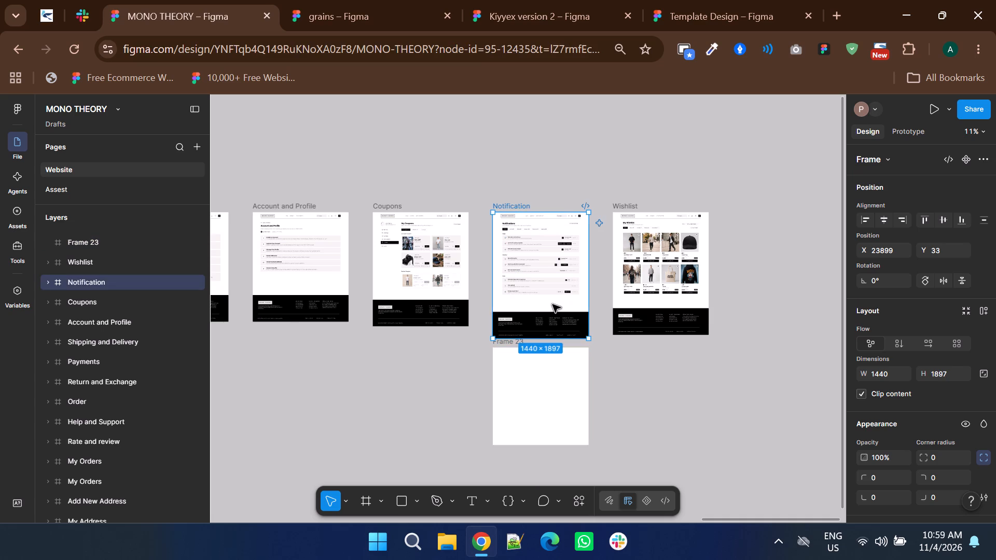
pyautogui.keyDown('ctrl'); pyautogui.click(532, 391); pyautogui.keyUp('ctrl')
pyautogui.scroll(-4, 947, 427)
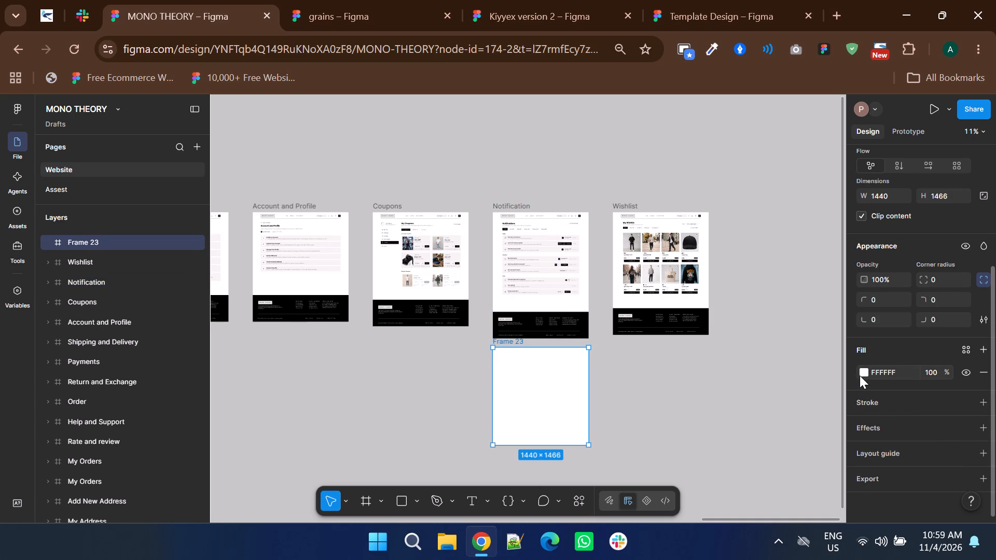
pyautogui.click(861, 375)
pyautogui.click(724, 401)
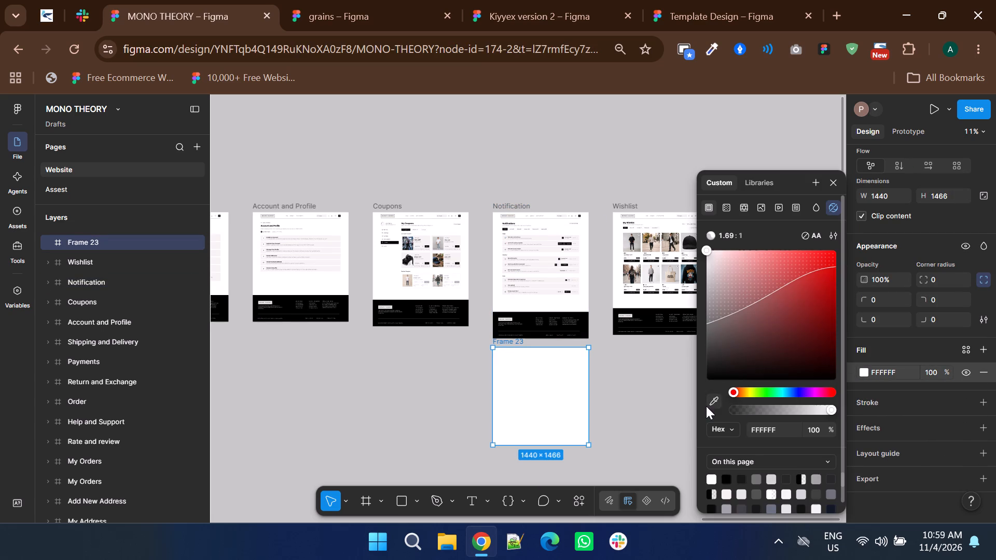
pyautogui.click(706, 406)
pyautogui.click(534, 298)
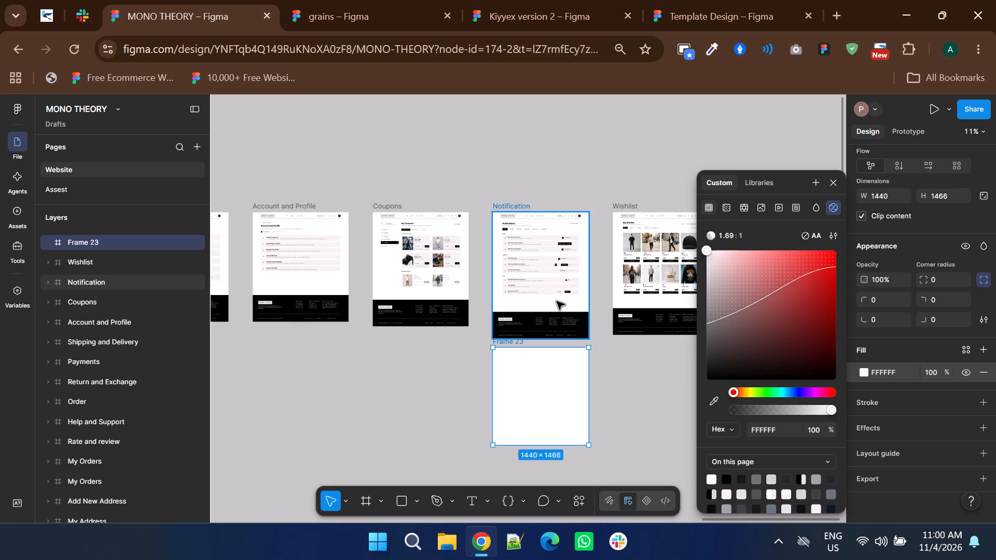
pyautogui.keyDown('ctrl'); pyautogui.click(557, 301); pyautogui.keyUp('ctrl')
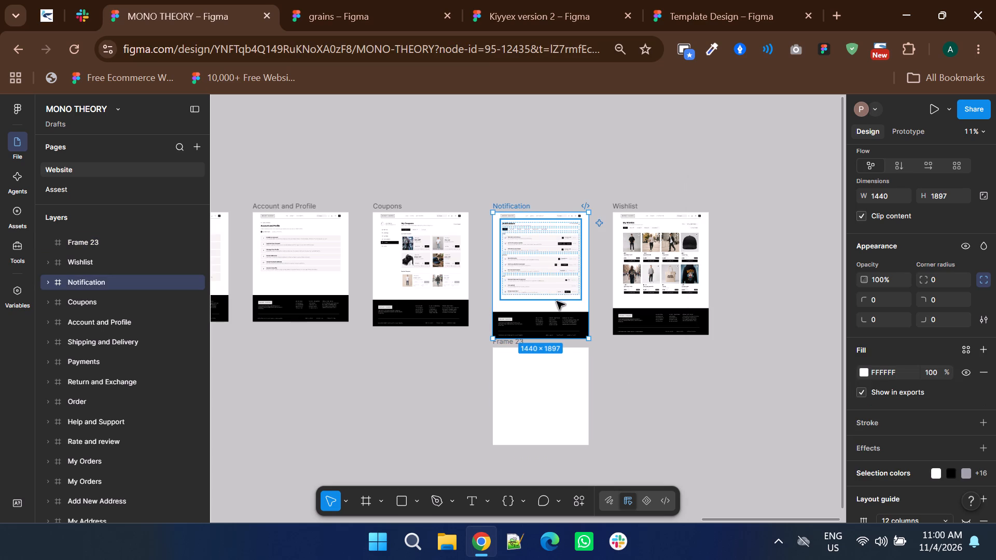
# Copy the navigation header from the Notification frame into the top of the new frame below it.
pyautogui.keyDown('ctrl'); pyautogui.scroll(6, 556, 302); pyautogui.keyUp('ctrl')
pyautogui.keyDown('ctrl'); pyautogui.scroll(-4, 556, 302); pyautogui.keyUp('ctrl')
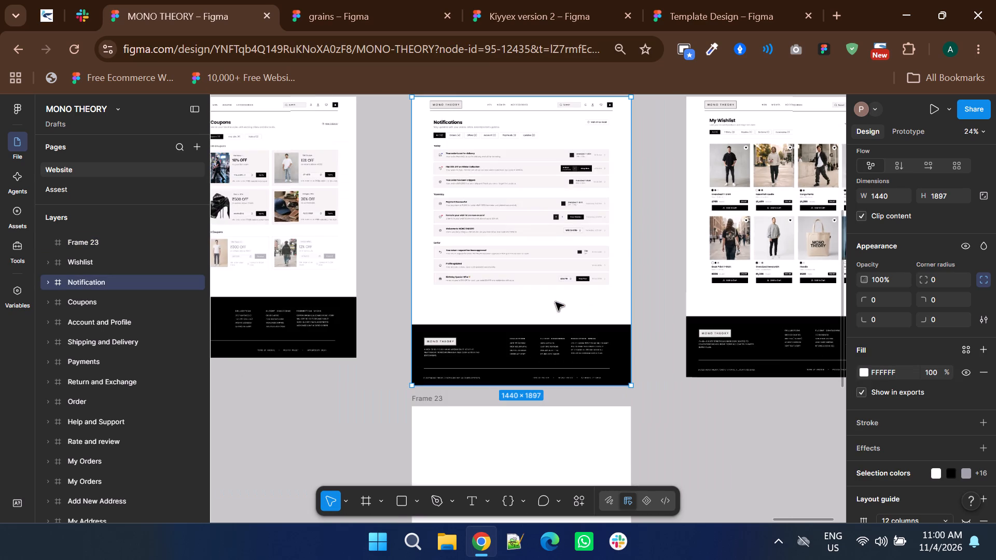
pyautogui.scroll(-1, 556, 302)
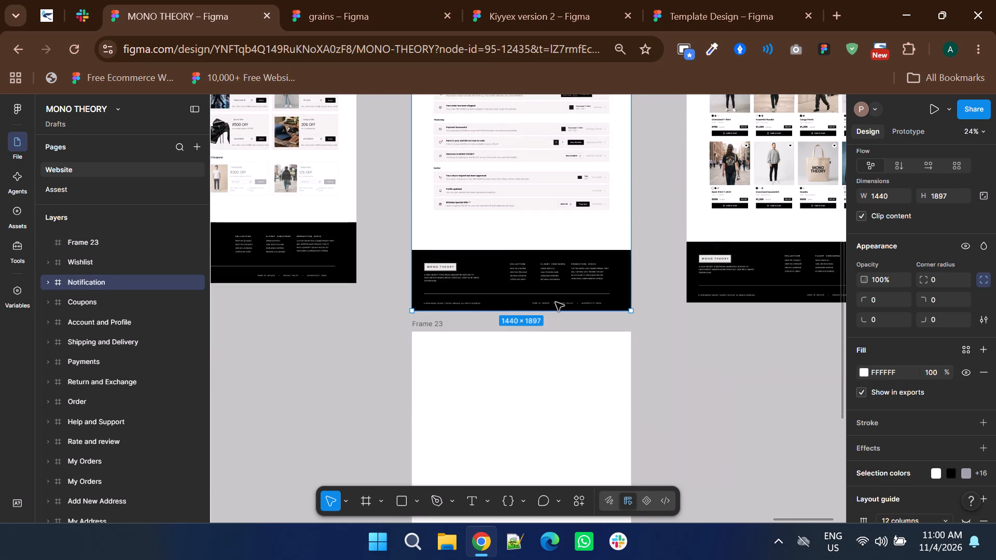
pyautogui.keyDown('ctrl'); pyautogui.scroll(-1, 556, 302); pyautogui.keyUp('ctrl')
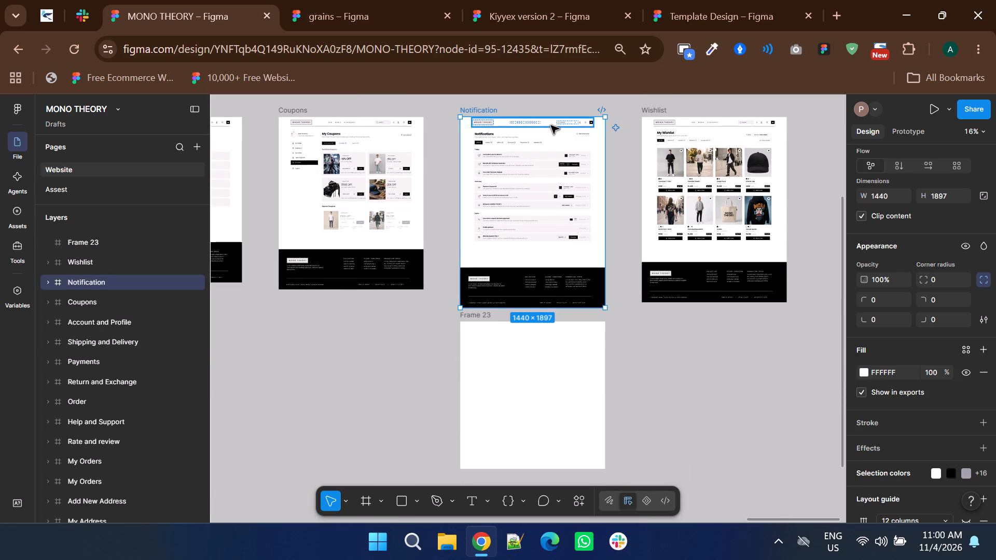
pyautogui.click(551, 125)
pyautogui.keyDown('alt'); pyautogui.moveTo(549, 124); pyautogui.dragTo(562, 315); pyautogui.keyUp('alt')
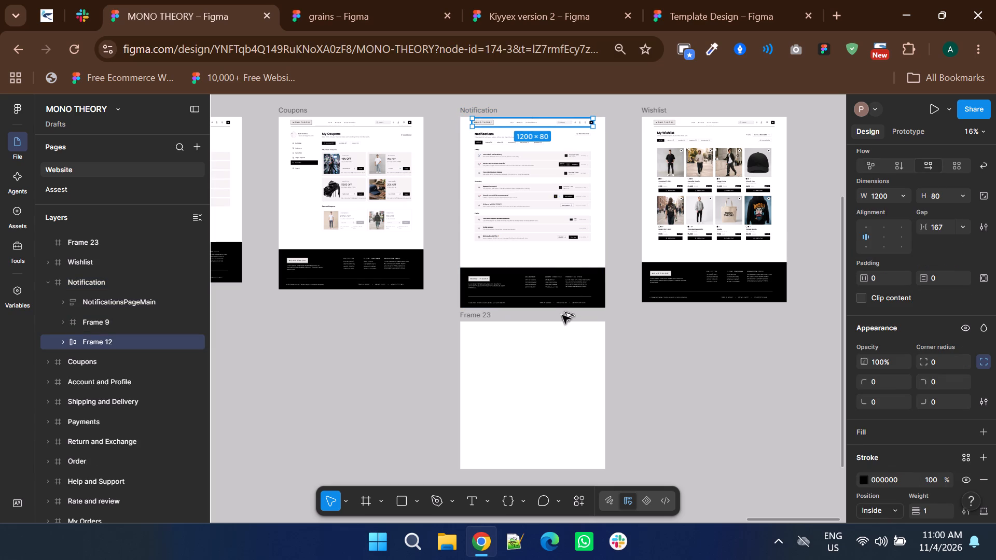
pyautogui.keyDown('alt'); pyautogui.moveTo(562, 315); pyautogui.dragTo(552, 335); pyautogui.keyUp('alt')
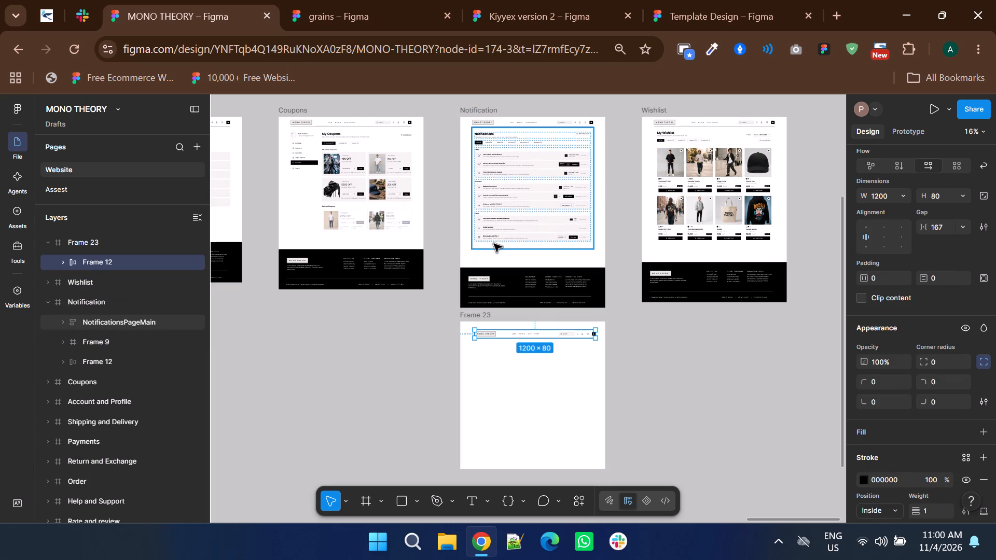
# Move the new frame slightly up so it sits closer beneath the Notification frame.
pyautogui.keyDown('ctrl'); pyautogui.click(473, 254); pyautogui.keyUp('ctrl')
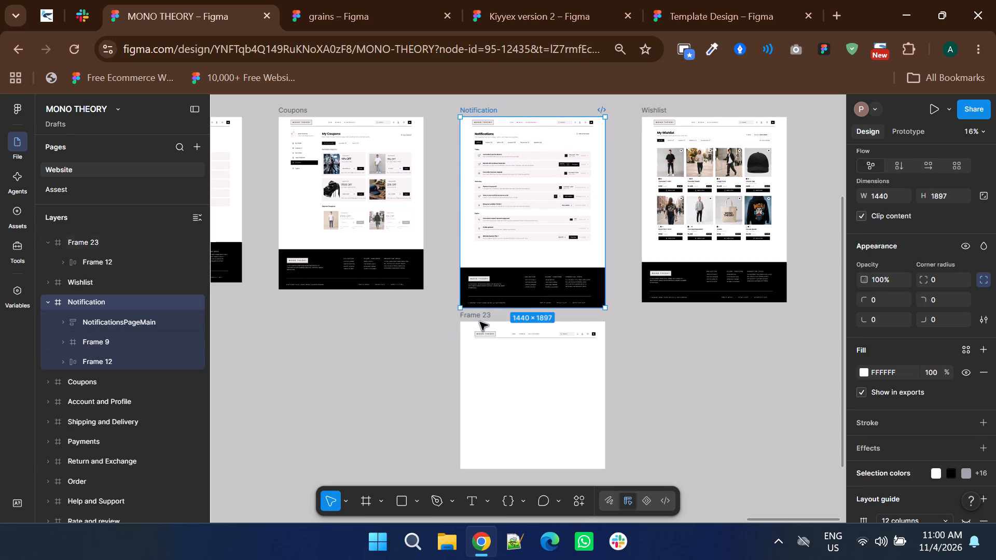
pyautogui.click(479, 321)
pyautogui.keyDown('ctrl'); pyautogui.scroll(3, 479, 321); pyautogui.keyUp('ctrl')
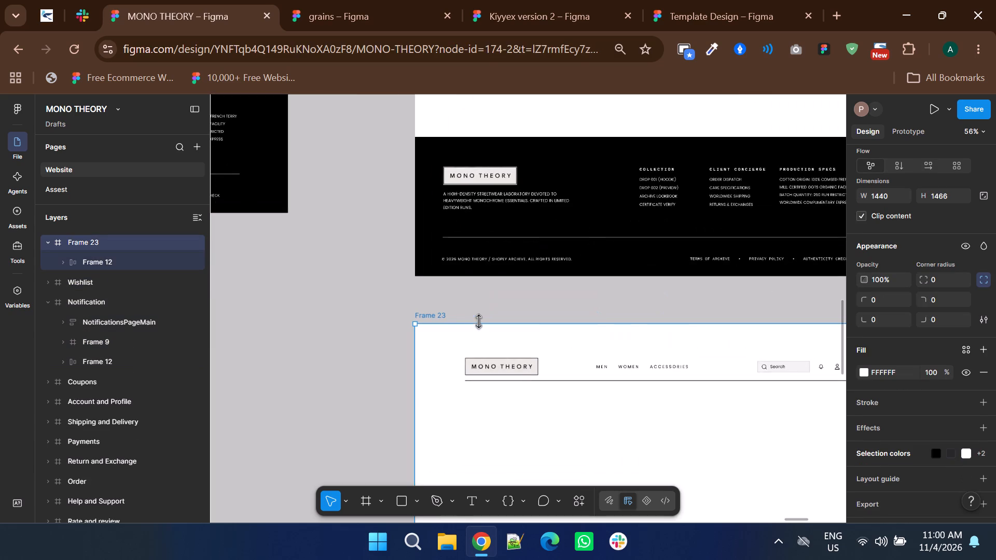
pyautogui.moveTo(441, 317); pyautogui.dragTo(441, 302)
pyautogui.keyDown('ctrl'); pyautogui.scroll(-2, 441, 302); pyautogui.keyUp('ctrl')
pyautogui.keyDown('ctrl'); pyautogui.click(472, 374); pyautogui.keyUp('ctrl')
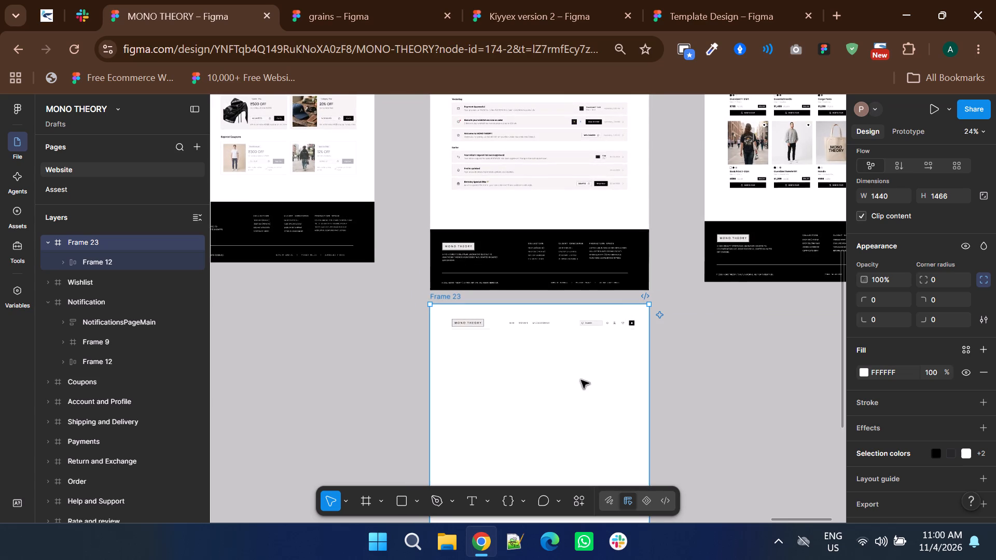
# Shift the copied navigation header up, close to the new frame's top edge.
pyautogui.click(545, 326)
pyautogui.keyDown('ctrl'); pyautogui.scroll(3, 545, 326); pyautogui.keyUp('ctrl')
pyautogui.moveTo(544, 325); pyautogui.dragTo(538, 305)
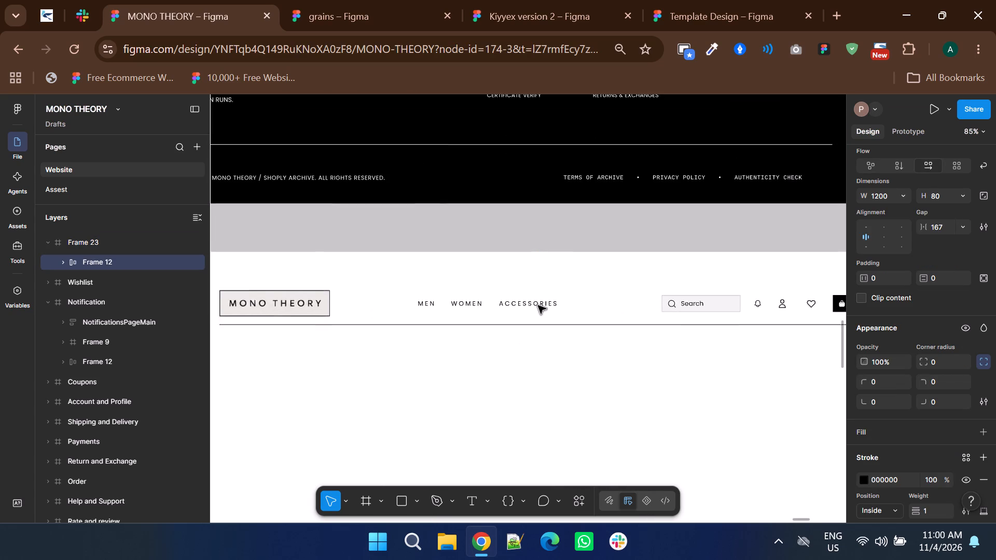
pyautogui.moveTo(538, 305); pyautogui.dragTo(538, 292)
pyautogui.keyDown('ctrl'); pyautogui.scroll(-2, 526, 347); pyautogui.keyUp('ctrl')
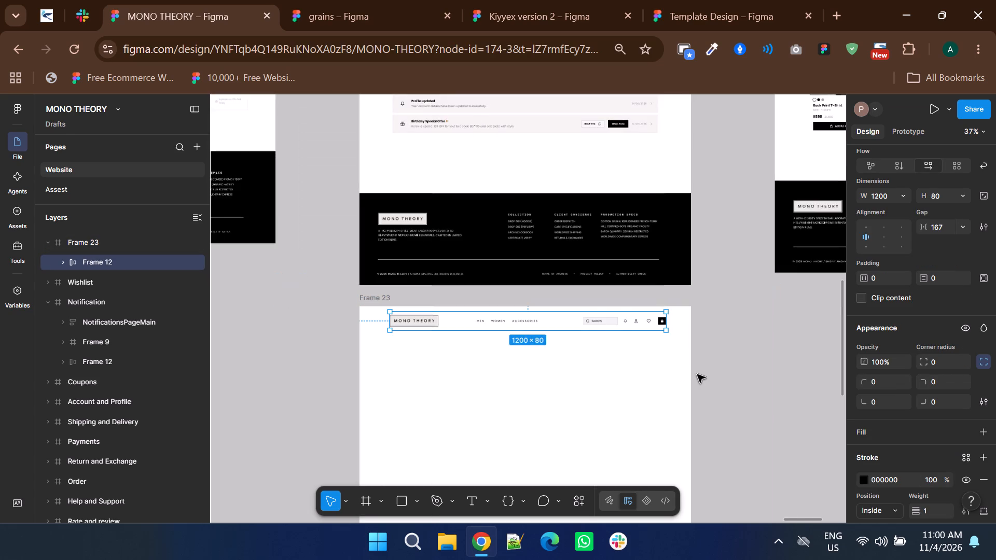
pyautogui.click(699, 374)
# Add the text "Notification" below the header in the new frame, at about X 191, Y 191.
pyautogui.scroll(2, 579, 435)
pyautogui.keyDown('ctrl'); pyautogui.scroll(-2, 547, 432); pyautogui.keyUp('ctrl')
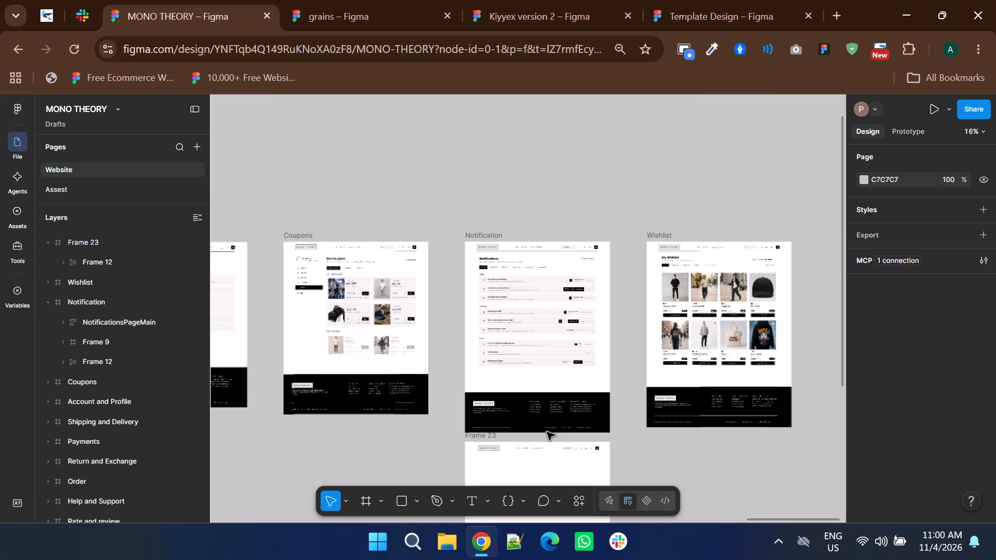
pyautogui.keyDown('ctrl'); pyautogui.scroll(1, 547, 432); pyautogui.keyUp('ctrl')
pyautogui.scroll(-1, 547, 432)
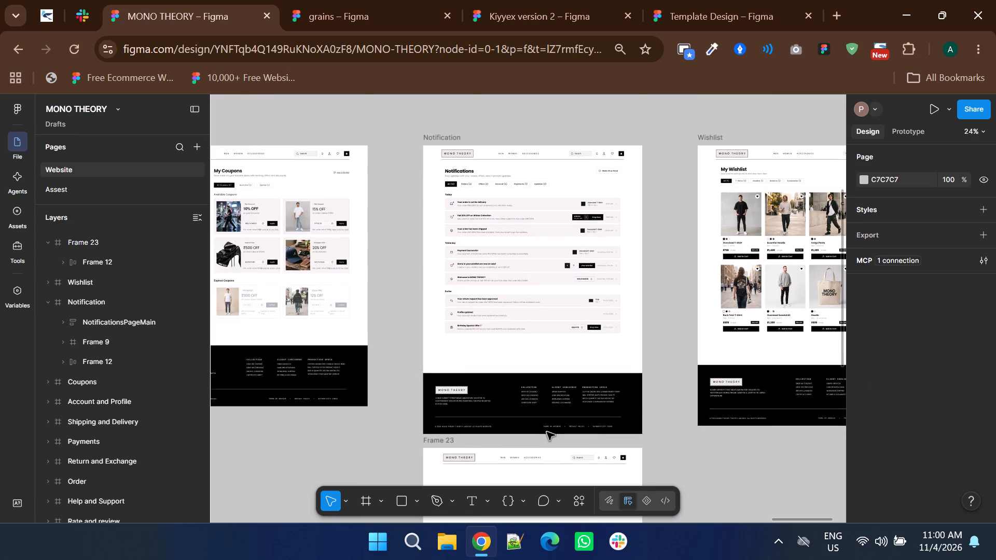
pyautogui.click(472, 492)
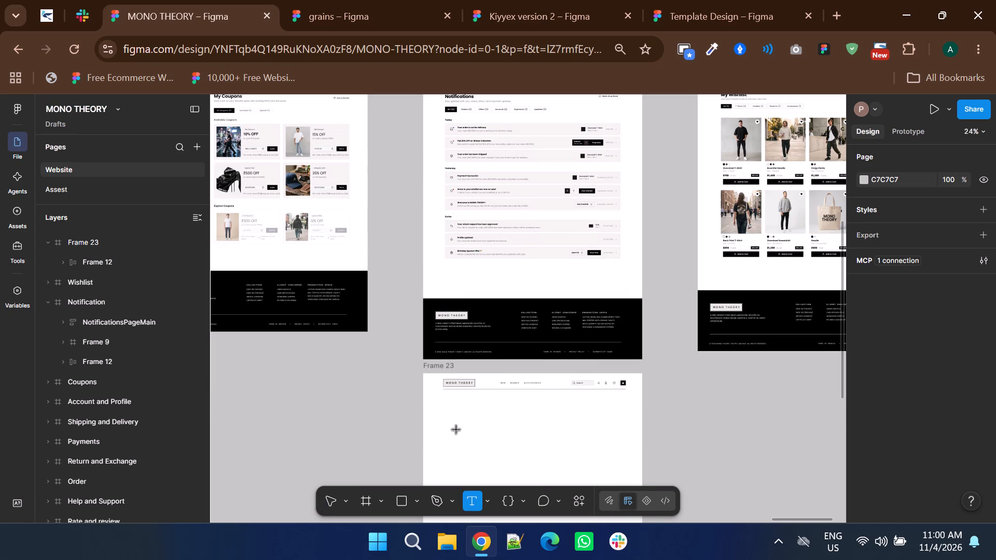
pyautogui.click(452, 402)
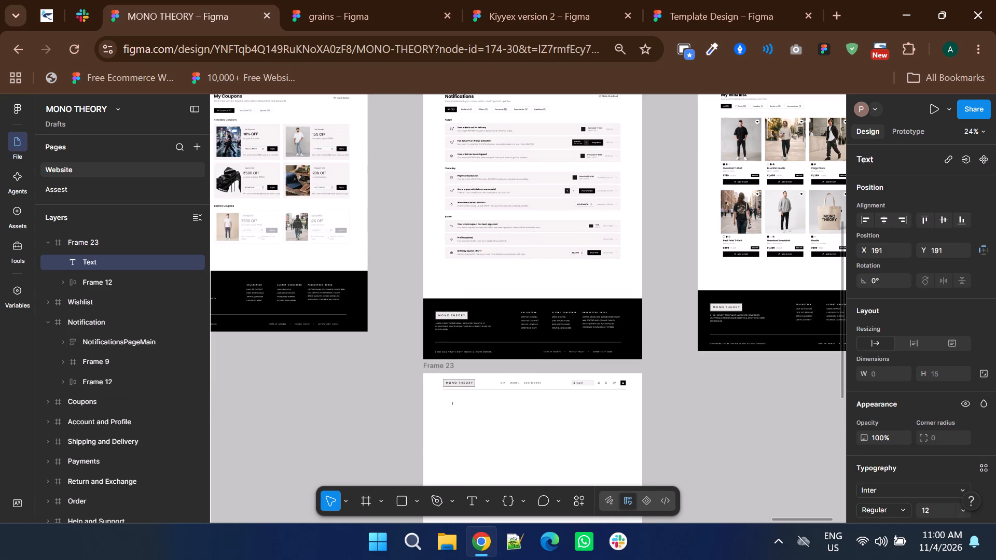
pyautogui.write('Noti')
pyautogui.write('fi')
pyautogui.write('cation')
pyautogui.click(464, 444)
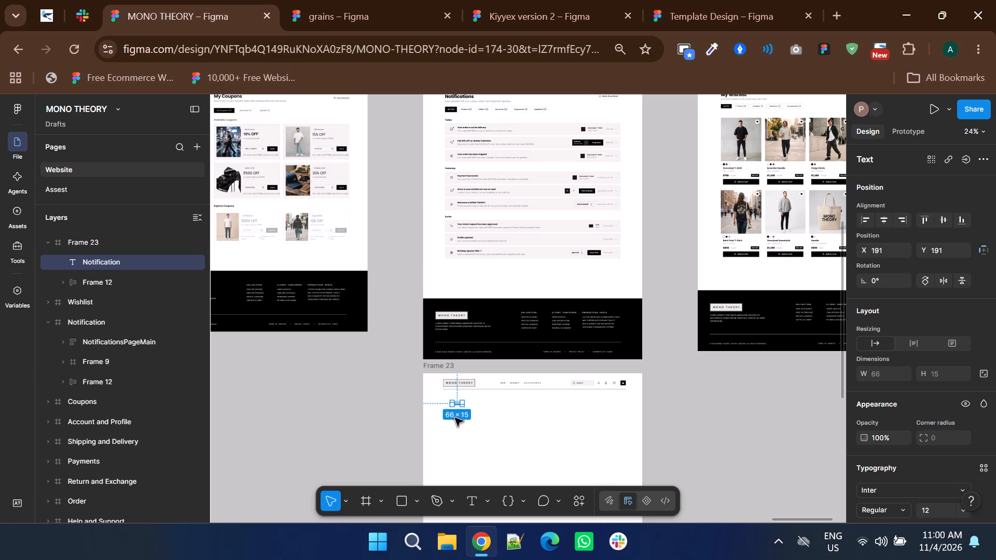
# Move the "Notification" text up and align its left edge with the logo box, at about X 132, Y 127.
pyautogui.keyDown('ctrl'); pyautogui.scroll(6, 453, 411); pyautogui.keyUp('ctrl')
pyautogui.moveTo(493, 355); pyautogui.dragTo(408, 264)
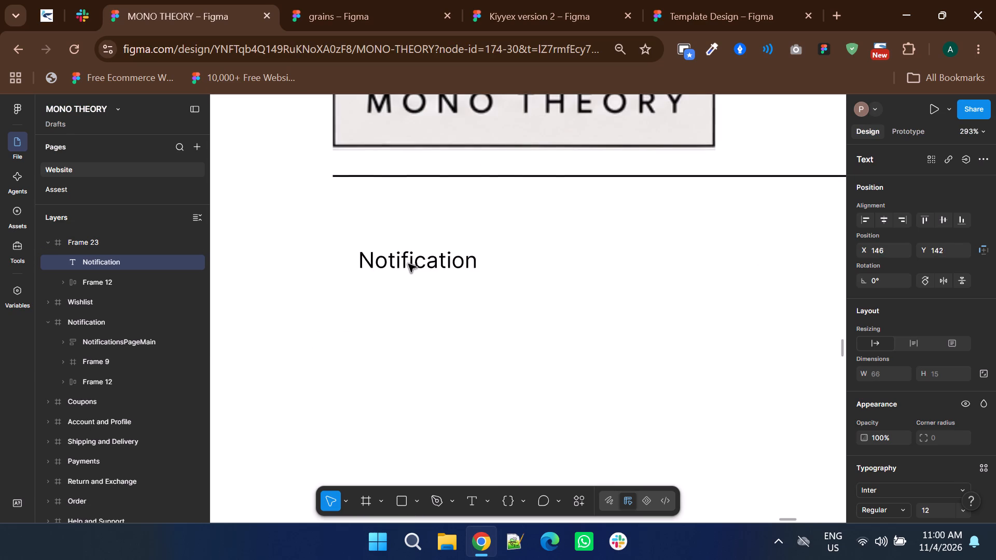
pyautogui.moveTo(408, 264); pyautogui.dragTo(385, 246)
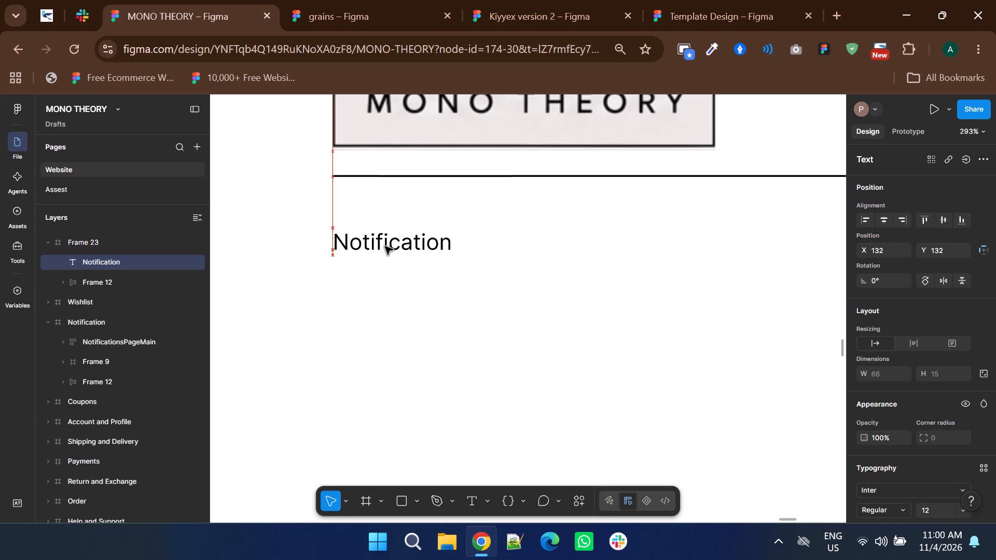
pyautogui.moveTo(385, 246); pyautogui.dragTo(385, 239)
# Set the font weight of the "Notification" title to Semi Bold.
pyautogui.keyDown('ctrl'); pyautogui.scroll(-3, 406, 333); pyautogui.keyUp('ctrl')
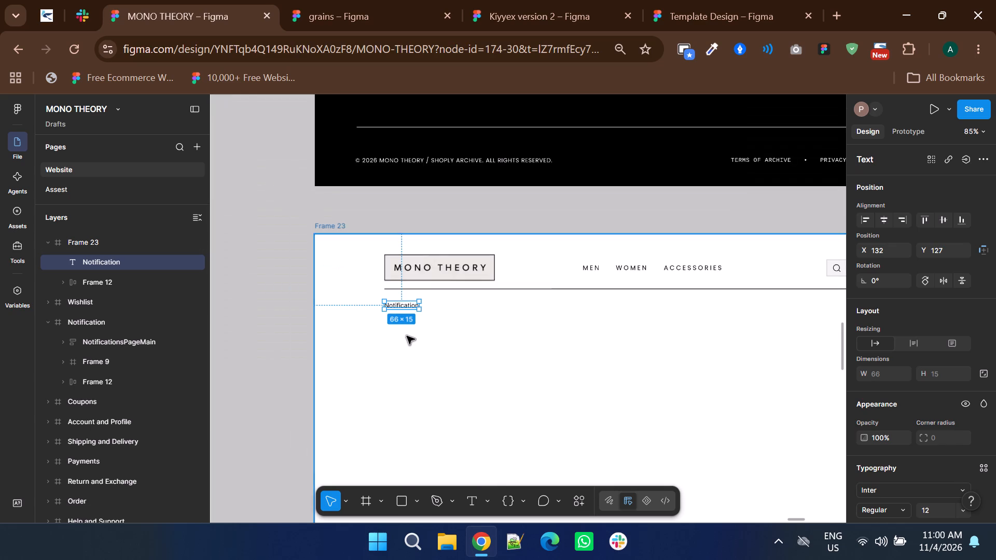
pyautogui.click(884, 508)
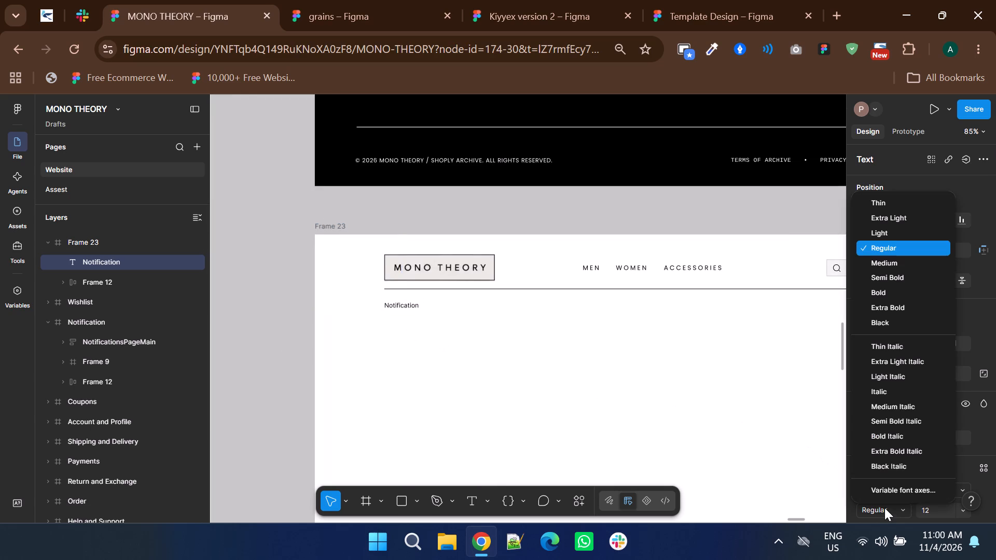
pyautogui.click(893, 295)
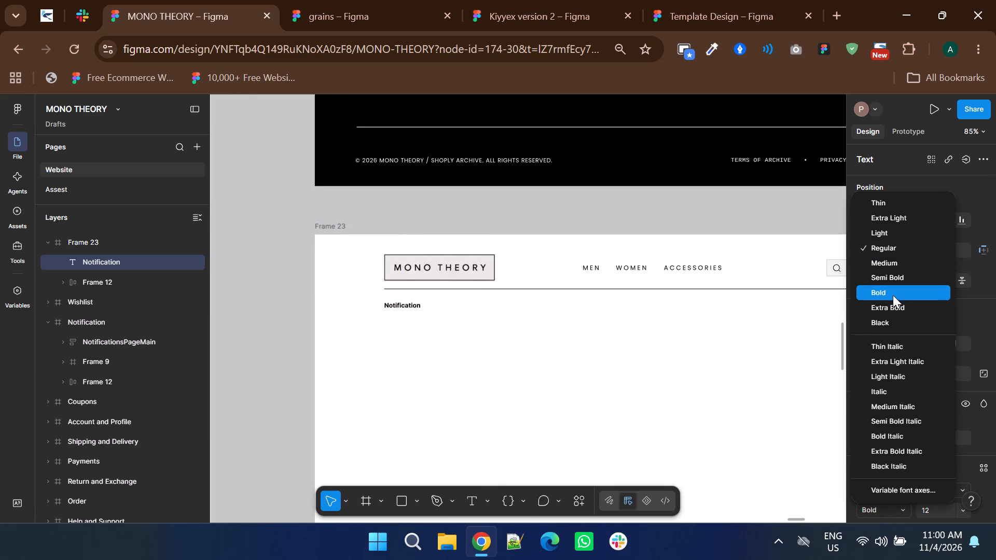
pyautogui.click(880, 504)
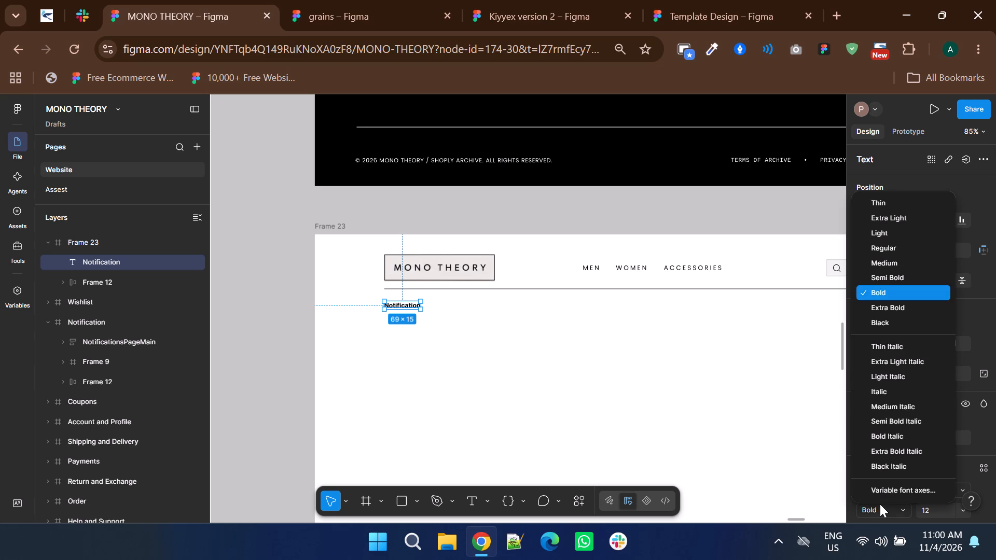
pyautogui.click(892, 281)
# Increase the font size of the "Notification" title to 22.
pyautogui.scroll(-1, 920, 391)
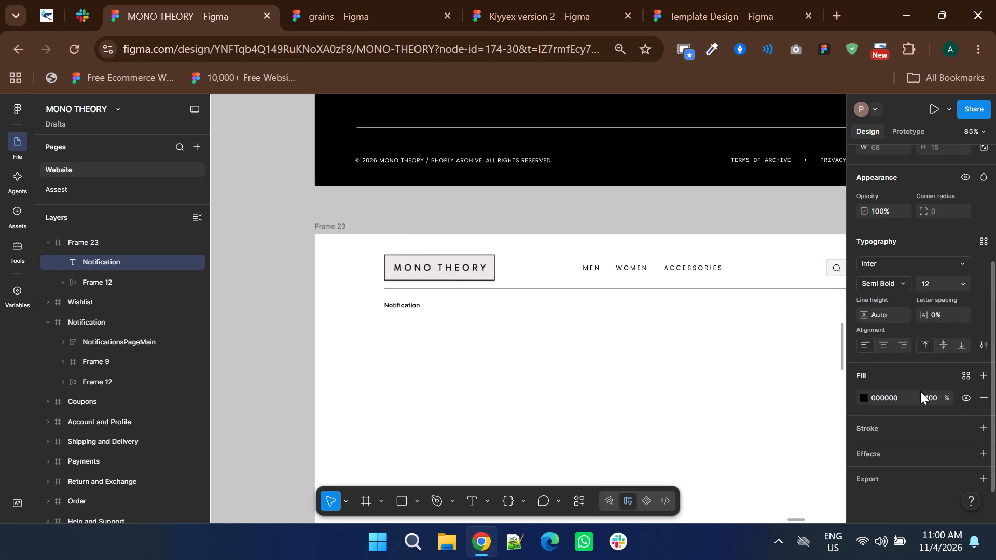
pyautogui.click(935, 289)
pyautogui.press('Up')
pyautogui.press('Up')
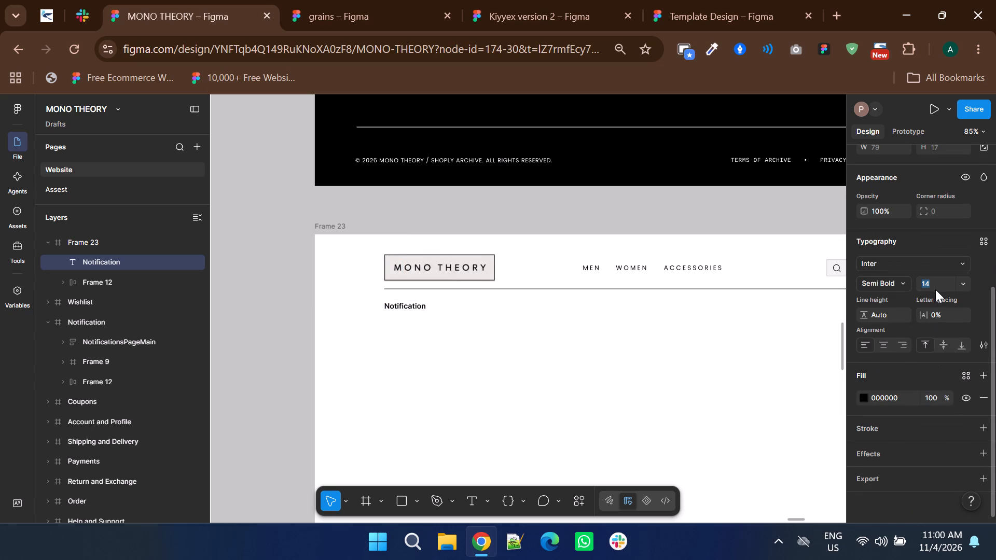
pyautogui.press('Up')
pyautogui.press('Up')
pyautogui.press('Up')
pyautogui.press('Up')
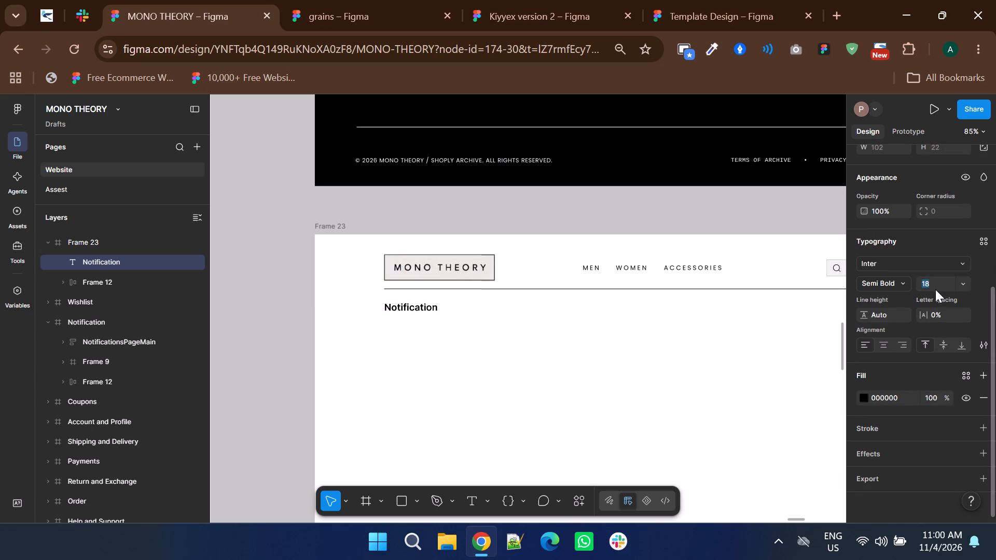
pyautogui.press('Up')
pyautogui.press('Up')
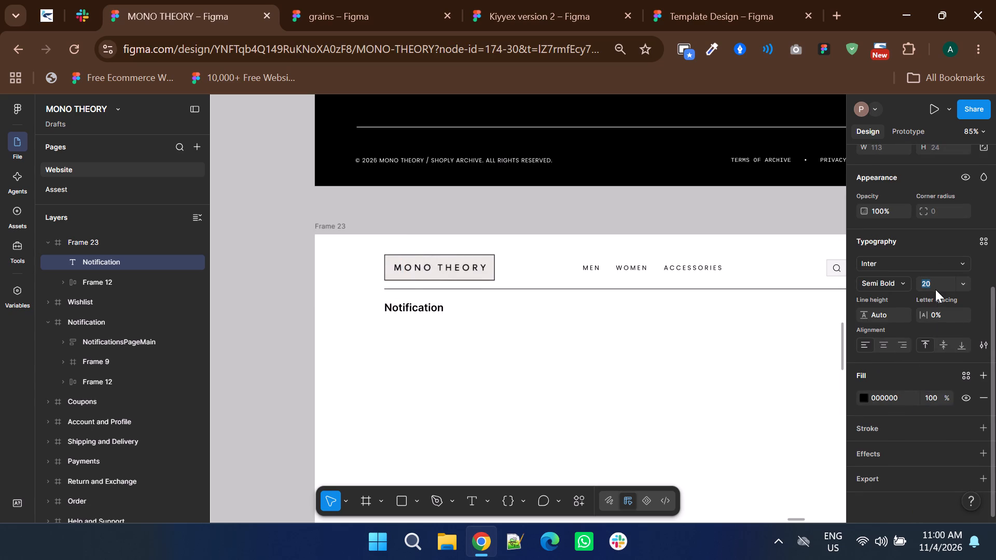
pyautogui.press('Up')
pyautogui.press('Up')
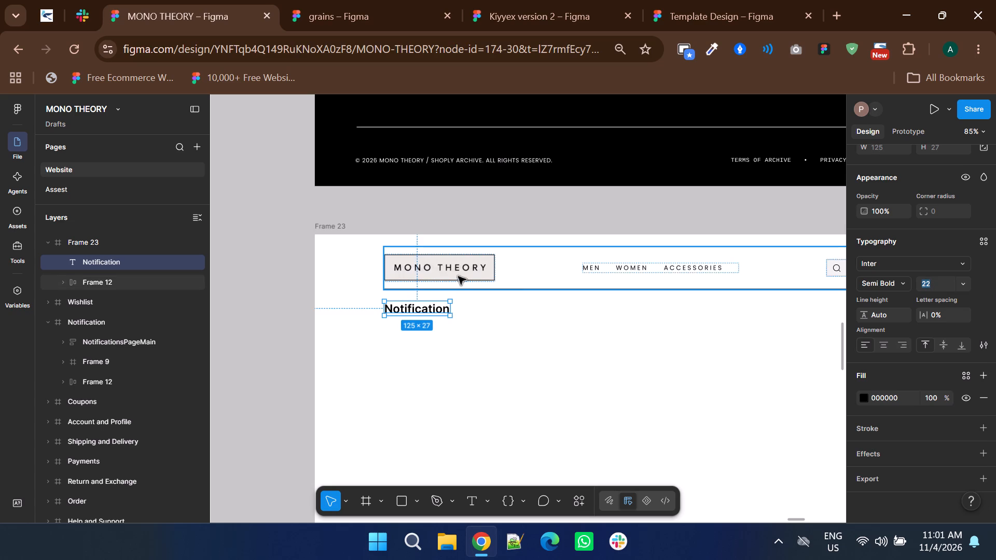
# Reposition the "Notification" title closer beneath the header line, left-aligned with the logo at about X 132, Y 119.
pyautogui.keyDown('ctrl'); pyautogui.scroll(4, 406, 283); pyautogui.keyUp('ctrl')
pyautogui.click(404, 342)
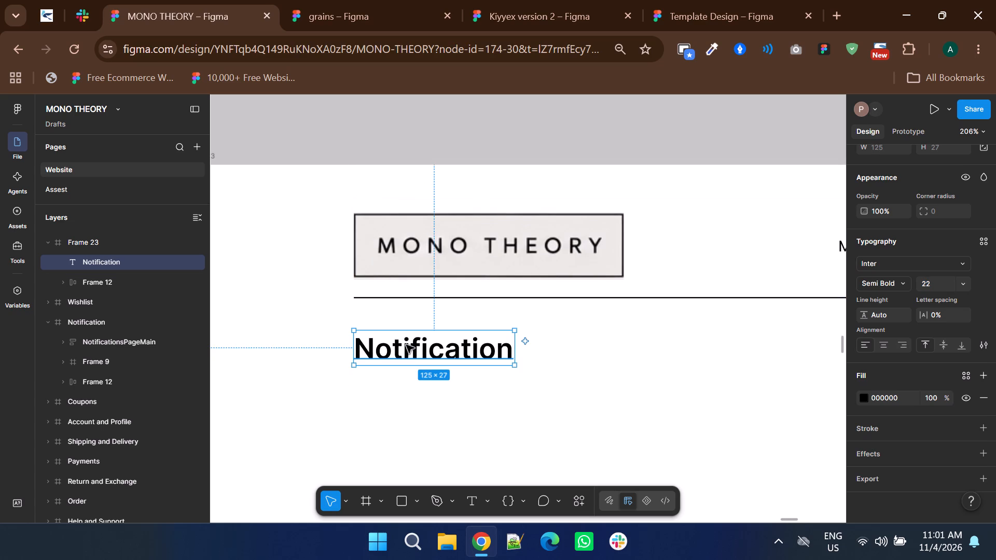
pyautogui.moveTo(458, 352); pyautogui.dragTo(297, 295)
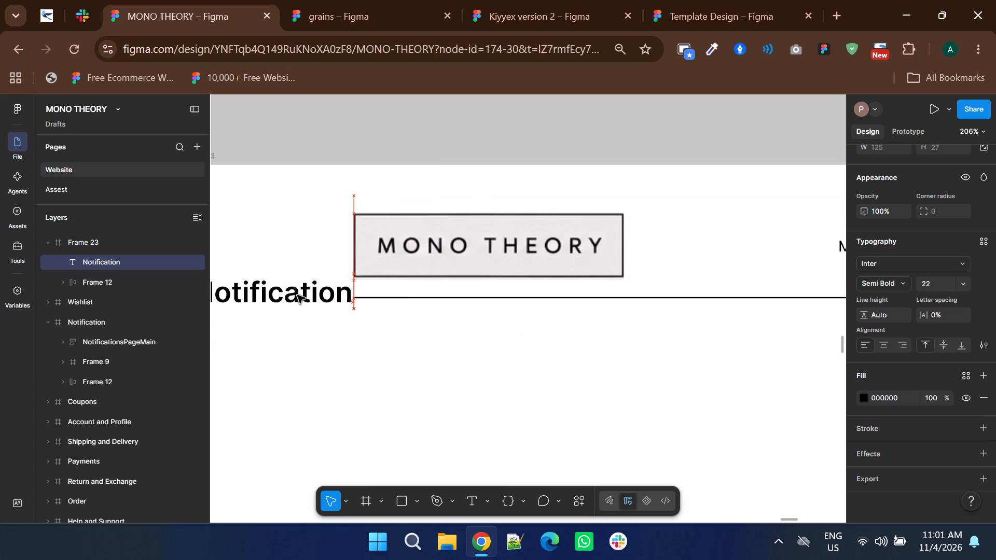
pyautogui.moveTo(297, 295); pyautogui.dragTo(288, 303)
pyautogui.moveTo(279, 301); pyautogui.dragTo(427, 353)
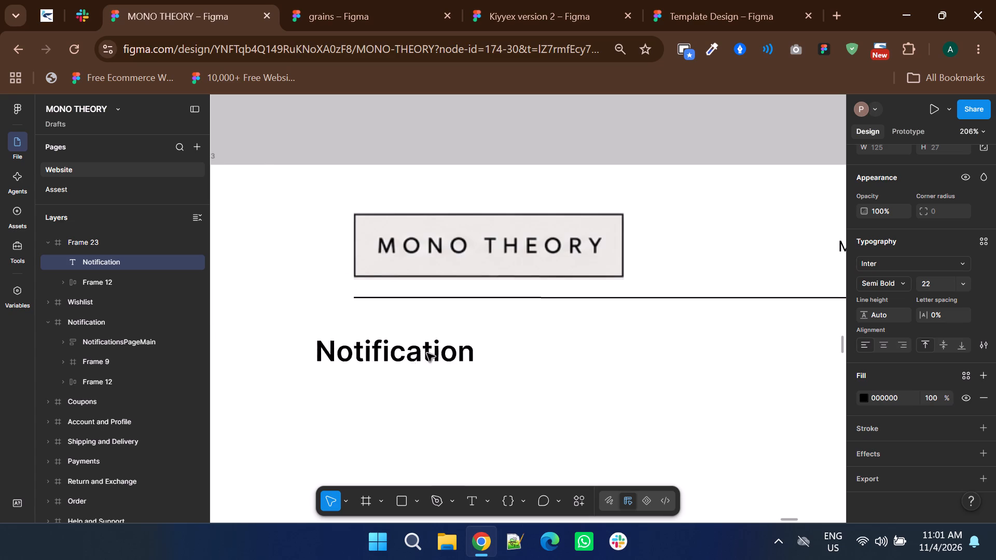
pyautogui.moveTo(427, 353); pyautogui.dragTo(448, 338)
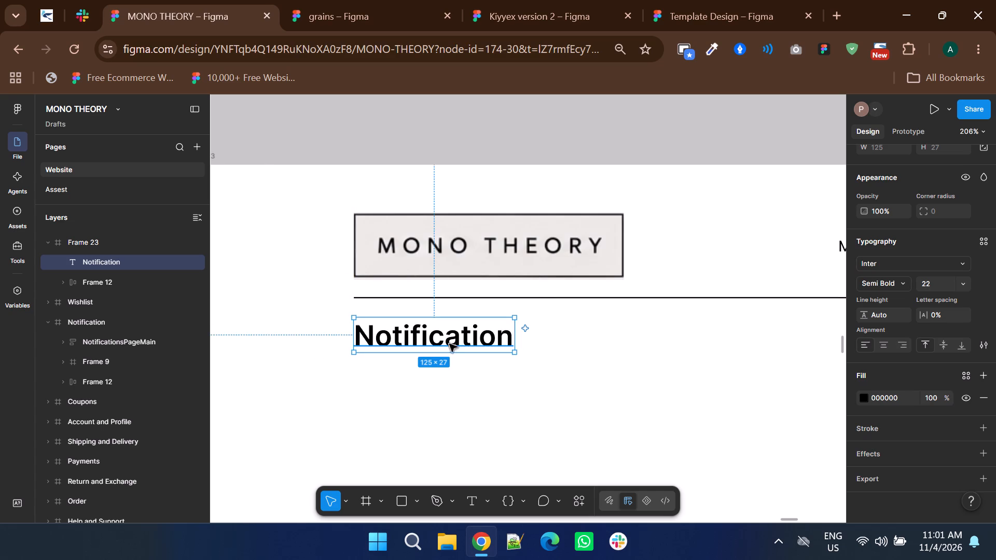
pyautogui.click(466, 379)
pyautogui.click(462, 343)
pyautogui.click(440, 336)
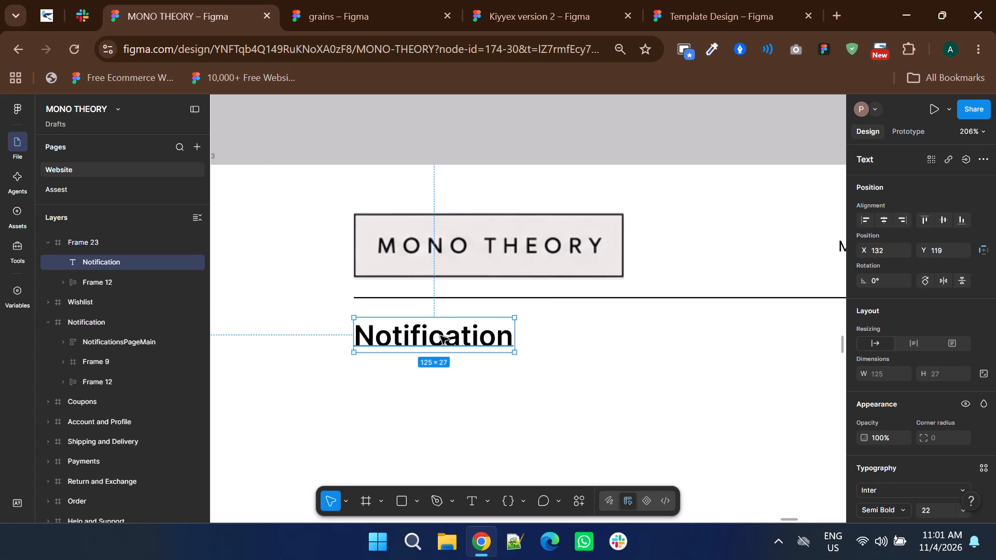
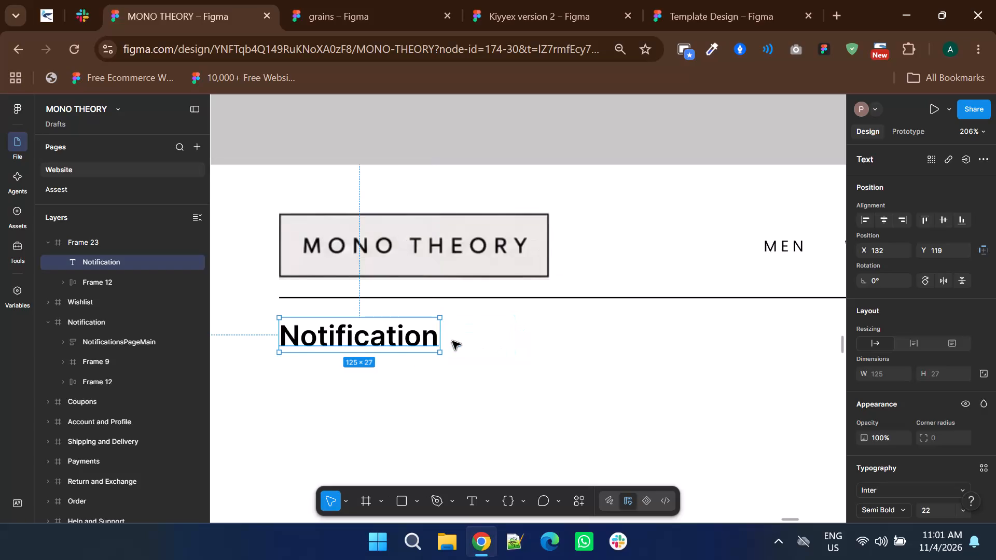
# Examine the existing Notification screen's heading, filter tabs and notification rows as a reference for the new frame.
pyautogui.keyDown('ctrl'); pyautogui.scroll(-2, 626, 449); pyautogui.keyUp('ctrl')
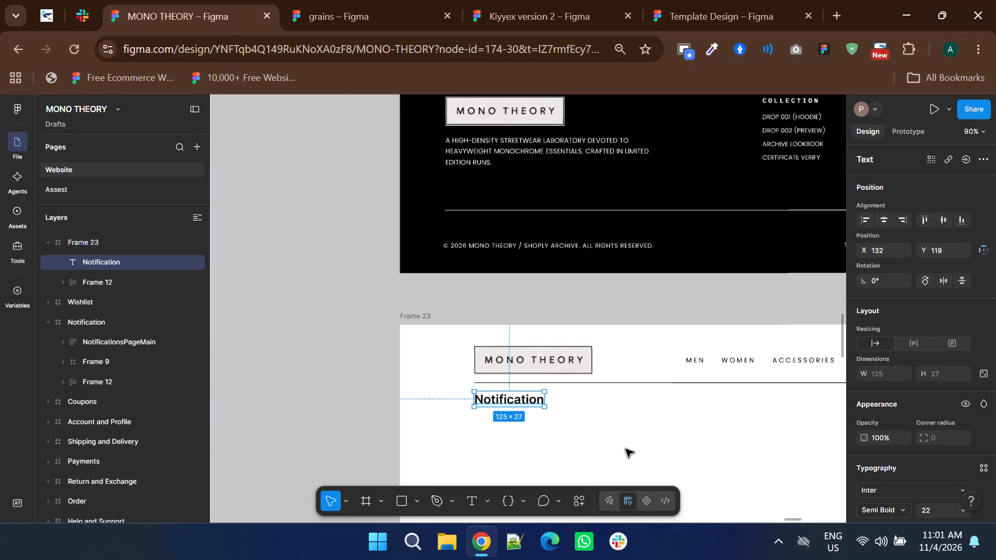
pyautogui.keyDown('ctrl'); pyautogui.scroll(-2, 626, 449); pyautogui.keyUp('ctrl')
pyautogui.scroll(2, 626, 449)
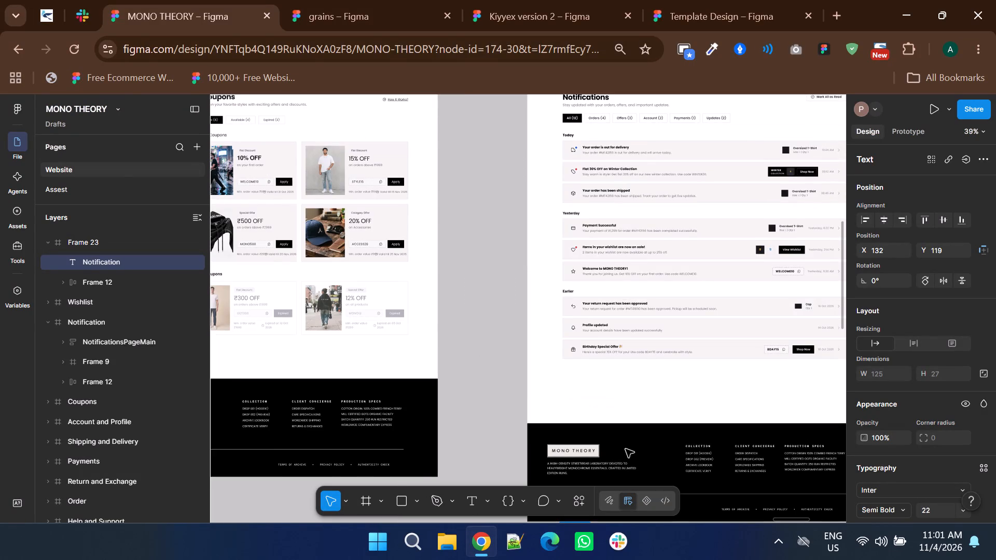
pyautogui.scroll(-1, 626, 449)
pyautogui.scroll(2, 626, 449)
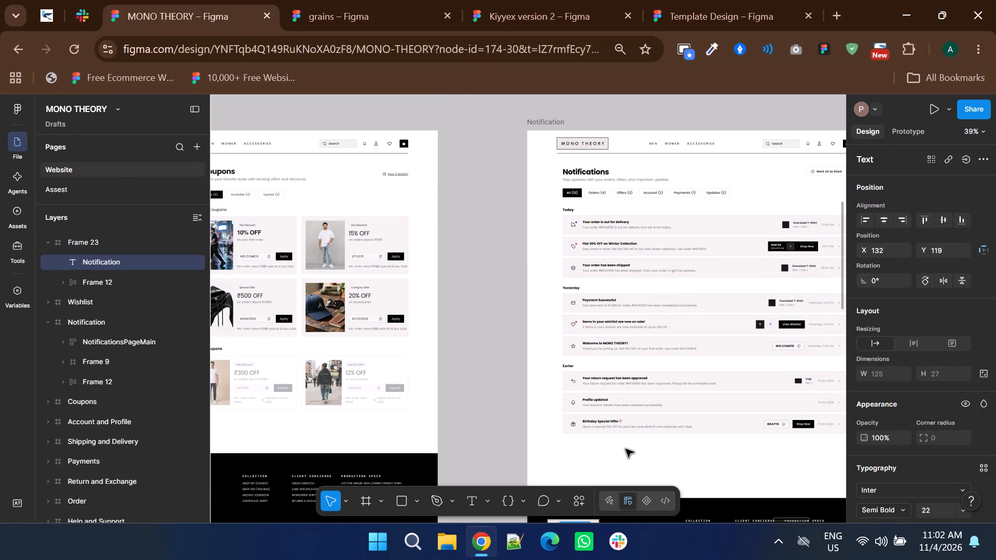
pyautogui.keyDown('ctrl'); pyautogui.scroll(4, 625, 163); pyautogui.keyUp('ctrl')
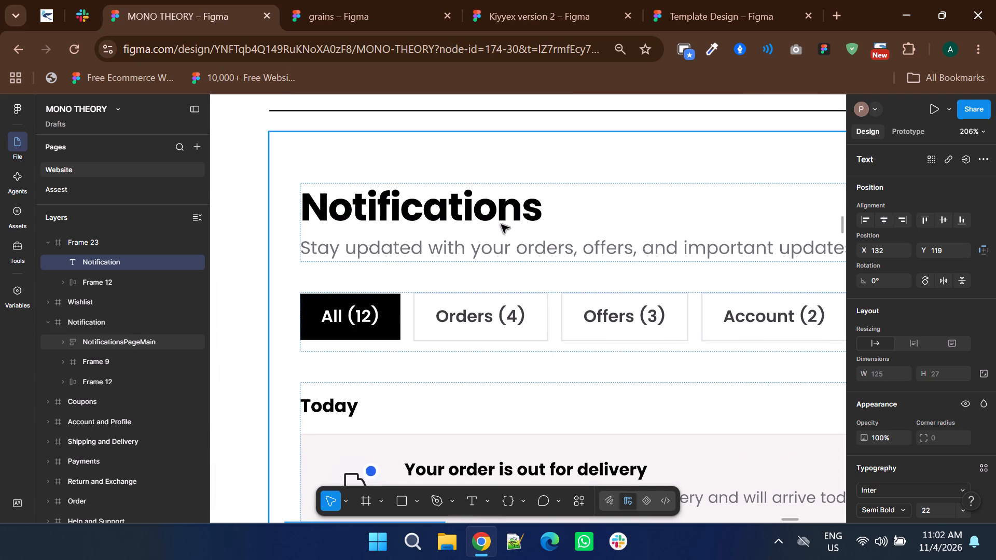
pyautogui.keyDown('ctrl'); pyautogui.scroll(-6, 501, 225); pyautogui.keyUp('ctrl')
pyautogui.scroll(-1, 501, 225)
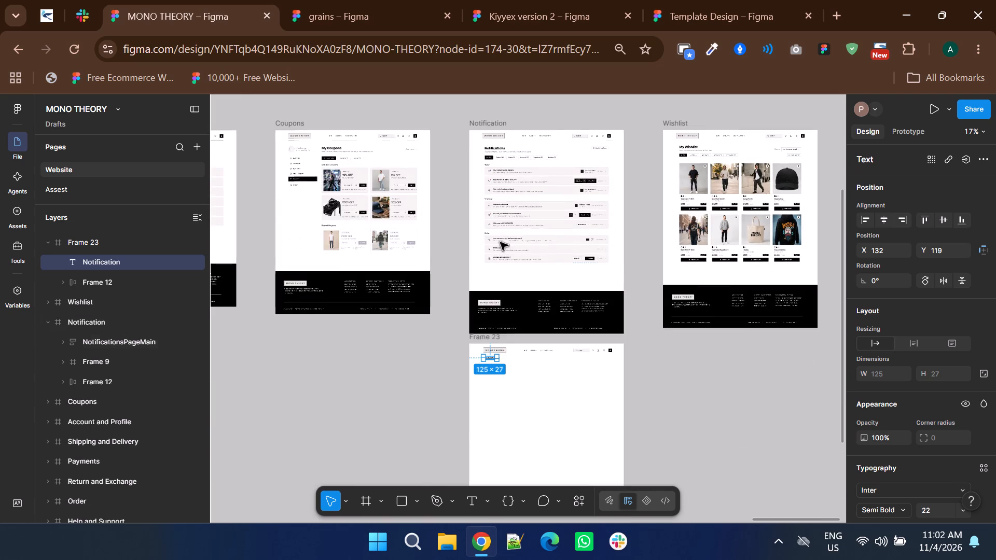
# Draw a rectangle about 1185 × 89 beneath the "Notification" title in Frame 23, at about X 148, Y 183.
pyautogui.click(517, 379)
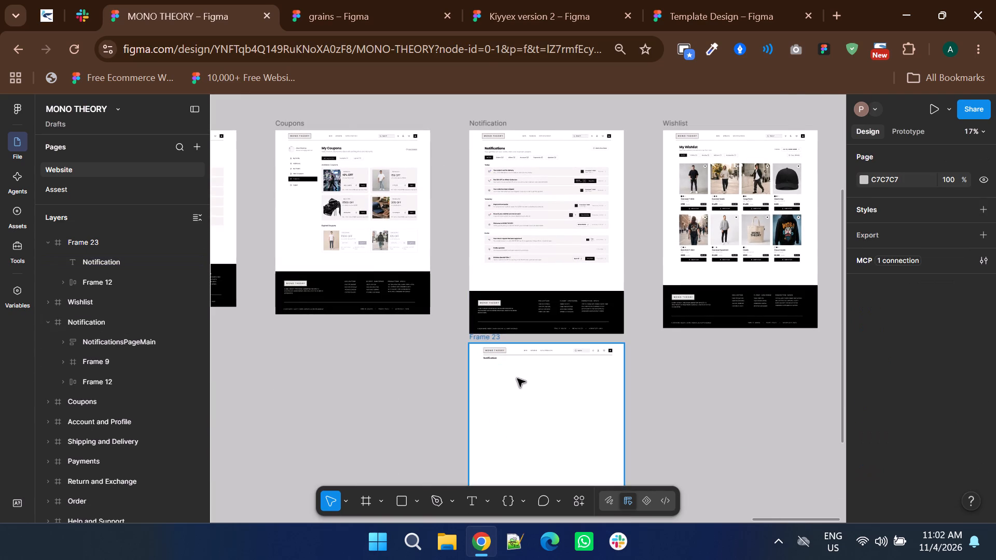
pyautogui.keyDown('ctrl'); pyautogui.scroll(2, 517, 379); pyautogui.keyUp('ctrl')
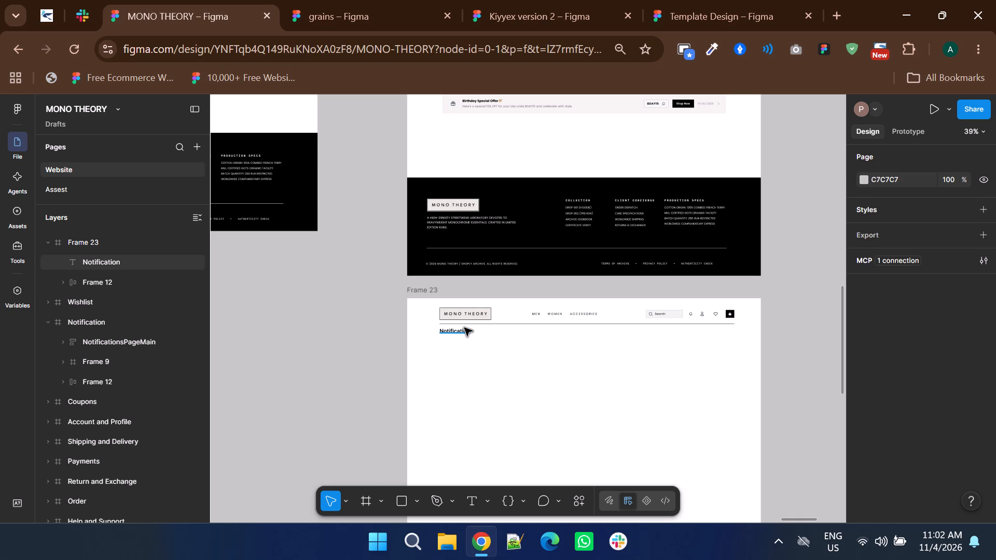
pyautogui.click(396, 501)
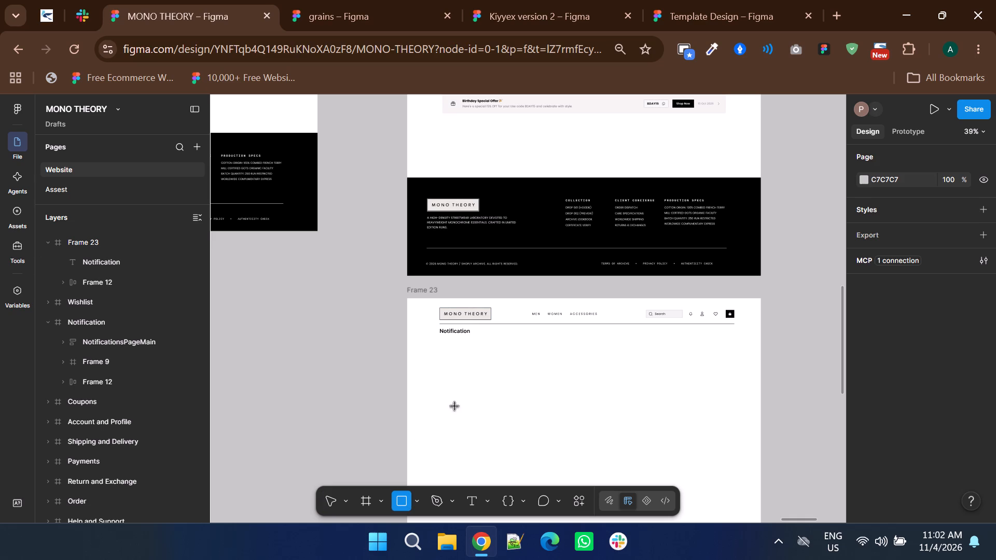
pyautogui.keyDown('shift'); pyautogui.scroll(-1, 431, 351); pyautogui.keyUp('shift')
pyautogui.moveTo(368, 343); pyautogui.dragTo(632, 379)
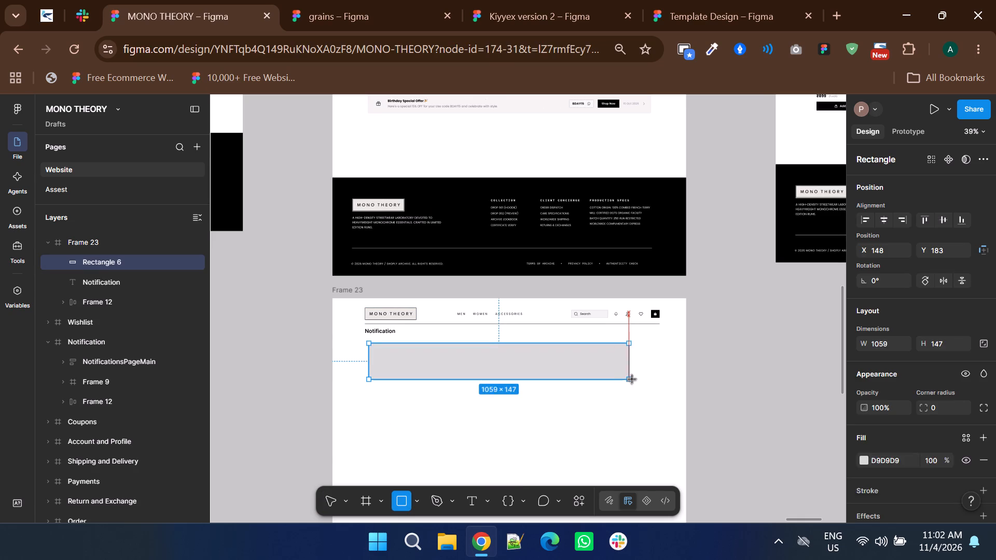
pyautogui.moveTo(632, 379); pyautogui.dragTo(662, 365)
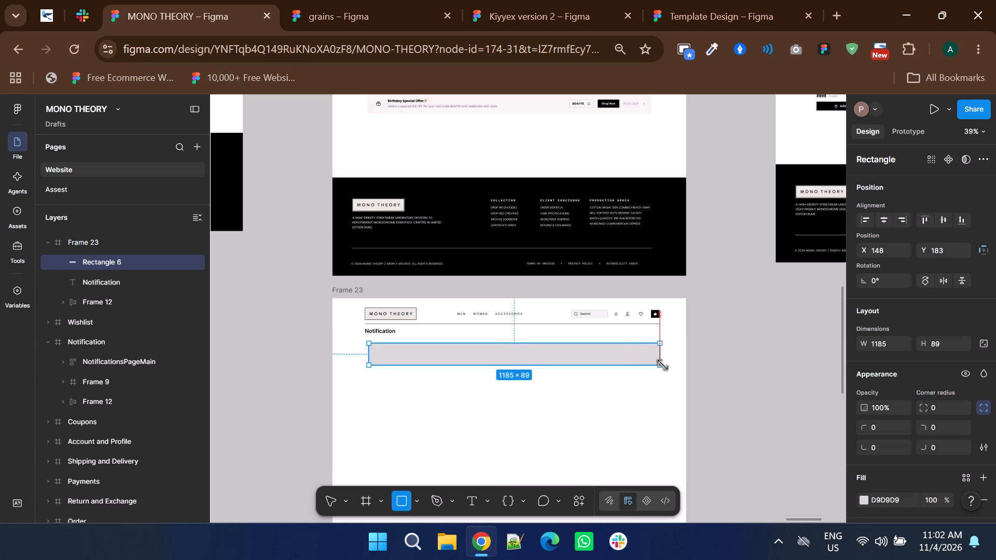
# Move the grey rectangle so its left edge aligns with the "Notification" title, at about X 132, Y 166.
pyautogui.keyDown('ctrl'); pyautogui.scroll(4, 378, 344); pyautogui.keyUp('ctrl')
pyautogui.moveTo(376, 371); pyautogui.dragTo(360, 351)
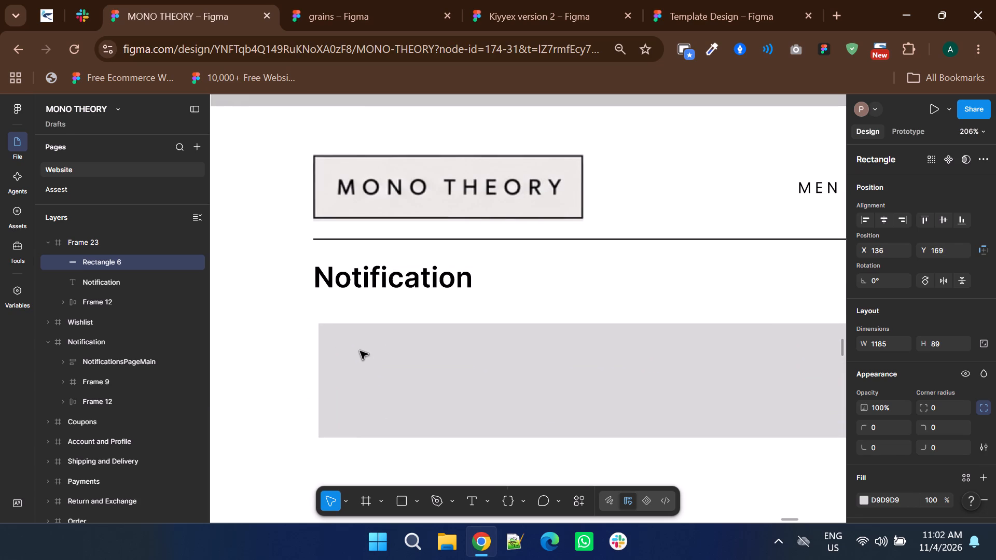
pyautogui.moveTo(360, 351); pyautogui.dragTo(355, 349)
# Widen the grey rectangle to about 1201 so its right end lines up with the end of the header line.
pyautogui.keyDown('ctrl'); pyautogui.scroll(-3, 356, 349); pyautogui.keyUp('ctrl')
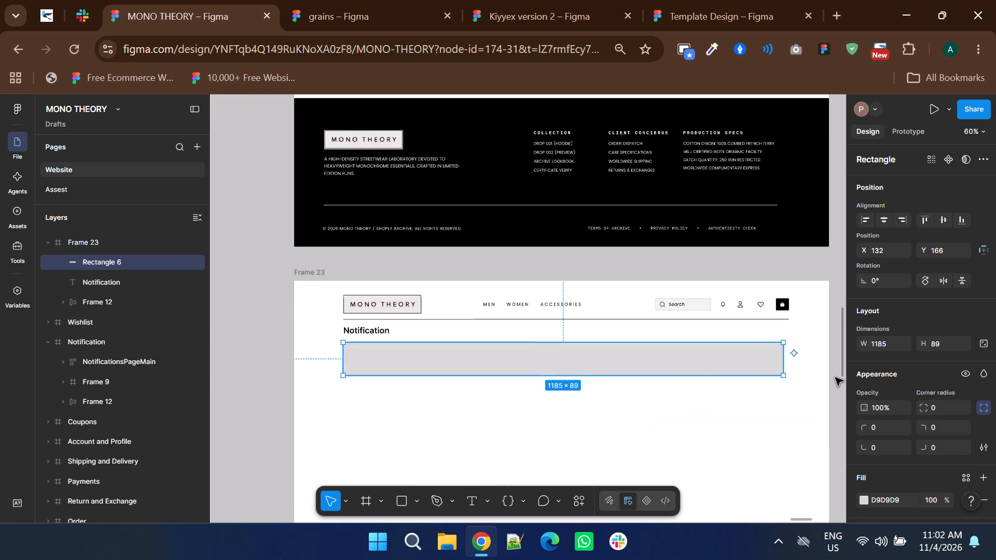
pyautogui.keyDown('ctrl'); pyautogui.scroll(1, 812, 364); pyautogui.keyUp('ctrl')
pyautogui.moveTo(772, 353); pyautogui.dragTo(786, 352)
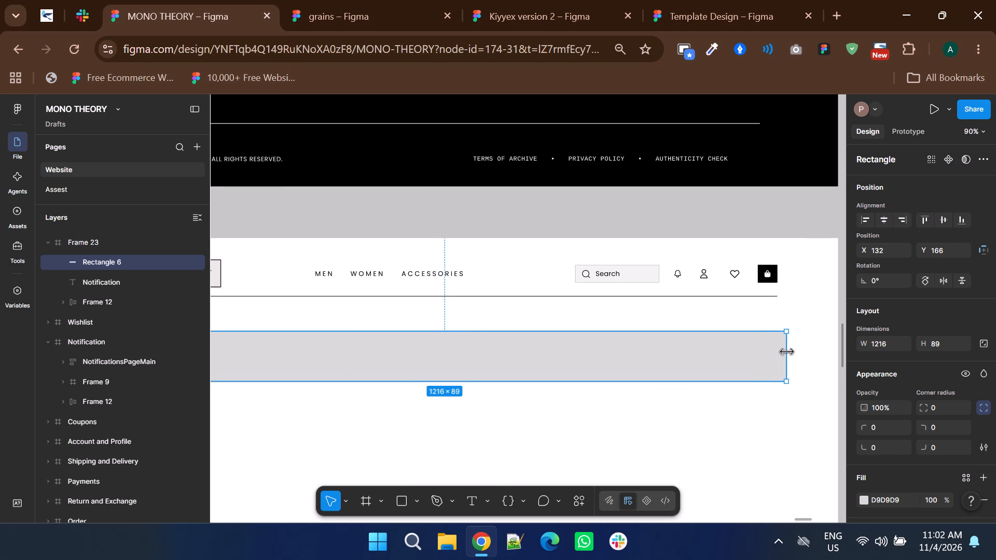
pyautogui.moveTo(786, 352); pyautogui.dragTo(780, 352)
# Reduce the grey rectangle's height by raising its bottom edge, making a slimmer notification bar, and deselect it.
pyautogui.keyDown('ctrl'); pyautogui.scroll(-2, 691, 373); pyautogui.keyUp('ctrl')
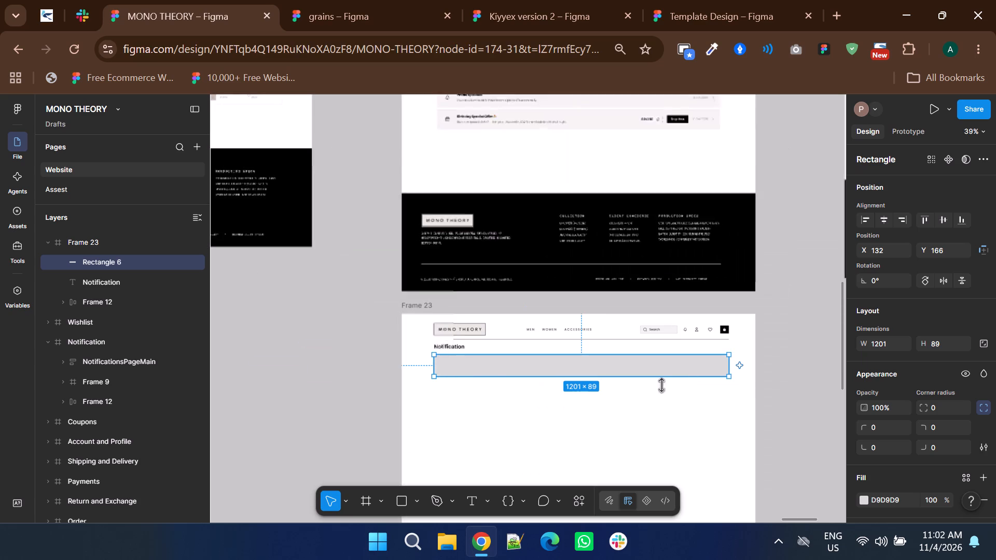
pyautogui.keyDown('ctrl'); pyautogui.scroll(2, 467, 368); pyautogui.keyUp('ctrl')
pyautogui.moveTo(459, 386); pyautogui.dragTo(455, 369)
pyautogui.keyDown('ctrl'); pyautogui.scroll(-2, 465, 376); pyautogui.keyUp('ctrl')
pyautogui.click(327, 382)
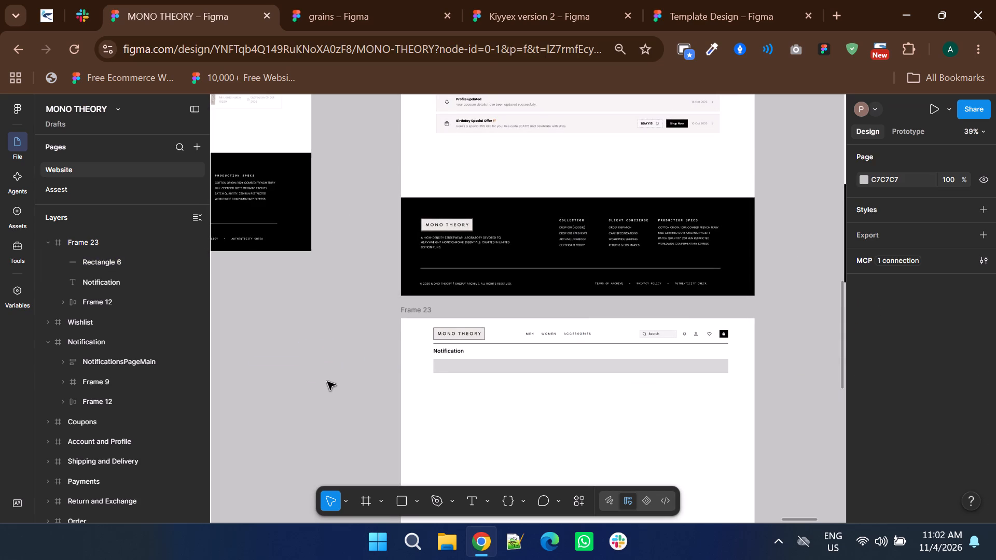
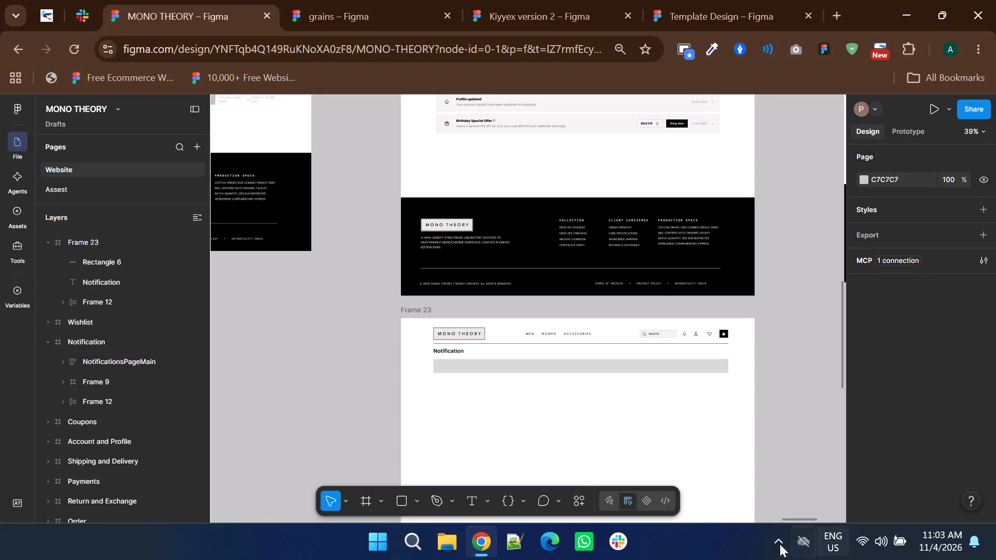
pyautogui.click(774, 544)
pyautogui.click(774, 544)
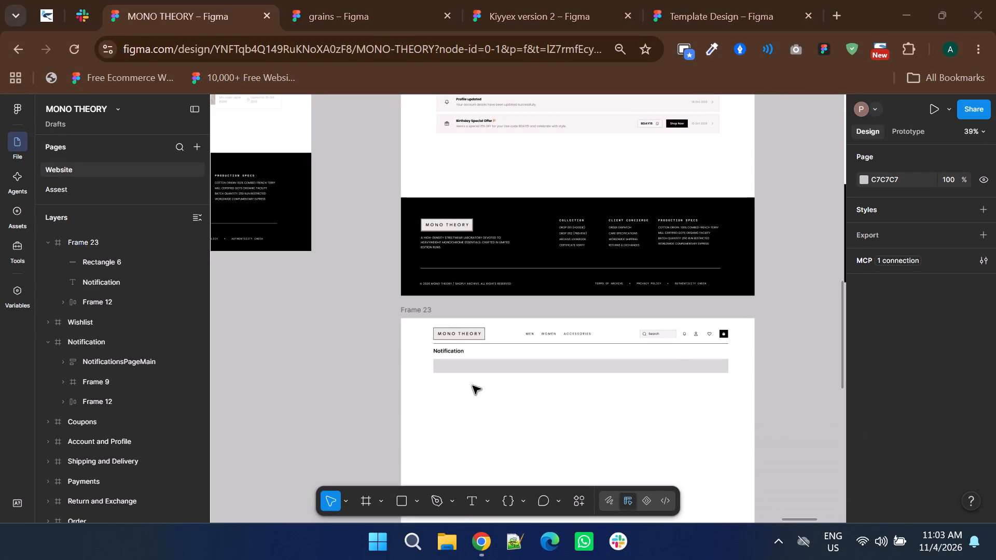
# Recolour the grey bar under the "Notification" title to F5F4F2 by sampling a notification card's background on the existing Notifications page.
pyautogui.keyDown('shift'); pyautogui.scroll(-1, 467, 372); pyautogui.keyUp('shift')
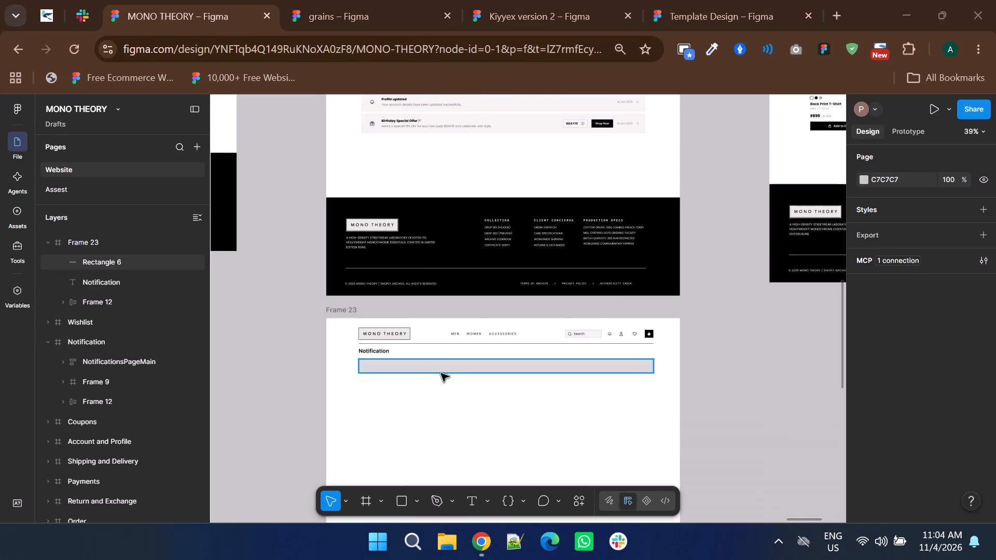
pyautogui.keyDown('ctrl'); pyautogui.scroll(-1, 456, 385); pyautogui.keyUp('ctrl')
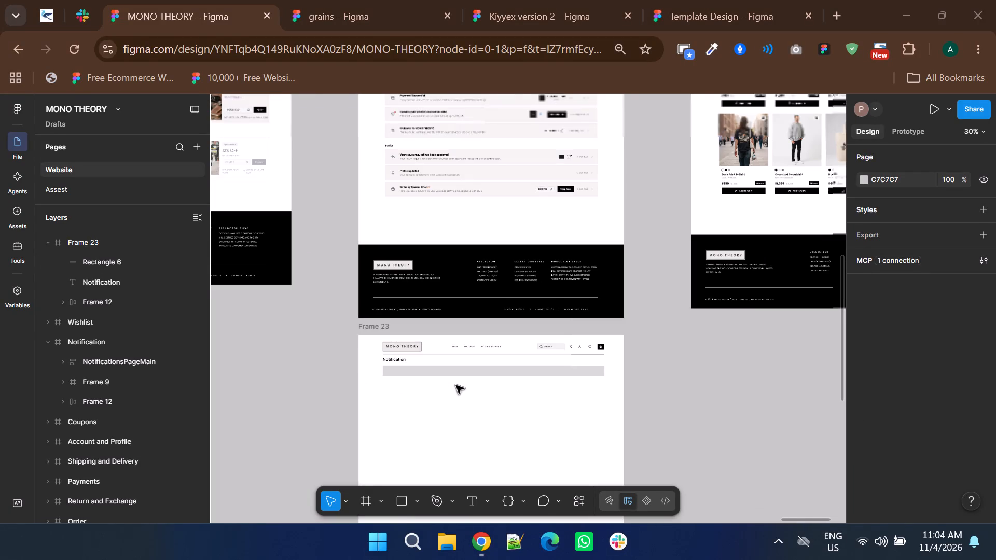
pyautogui.click(458, 374)
pyautogui.scroll(-2, 864, 412)
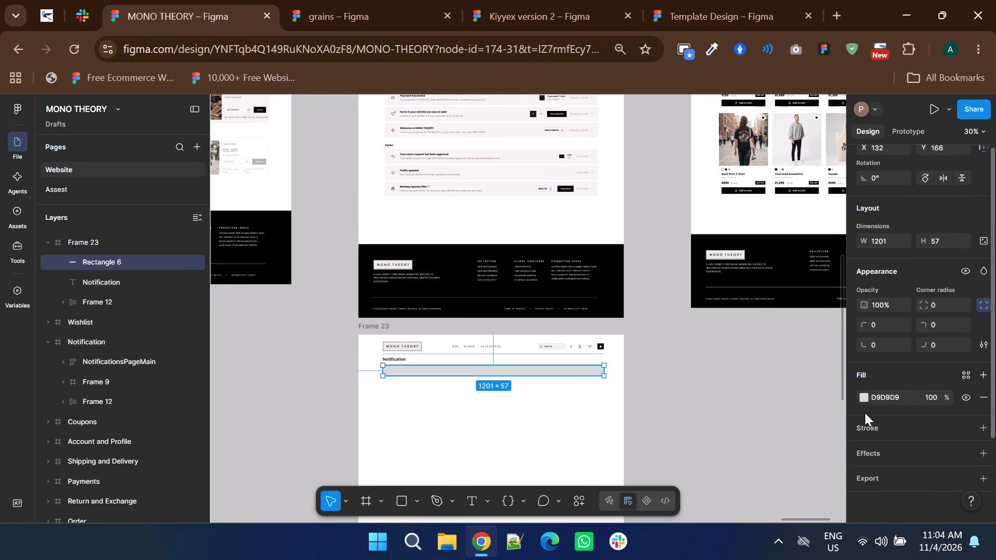
pyautogui.click(862, 394)
pyautogui.click(710, 403)
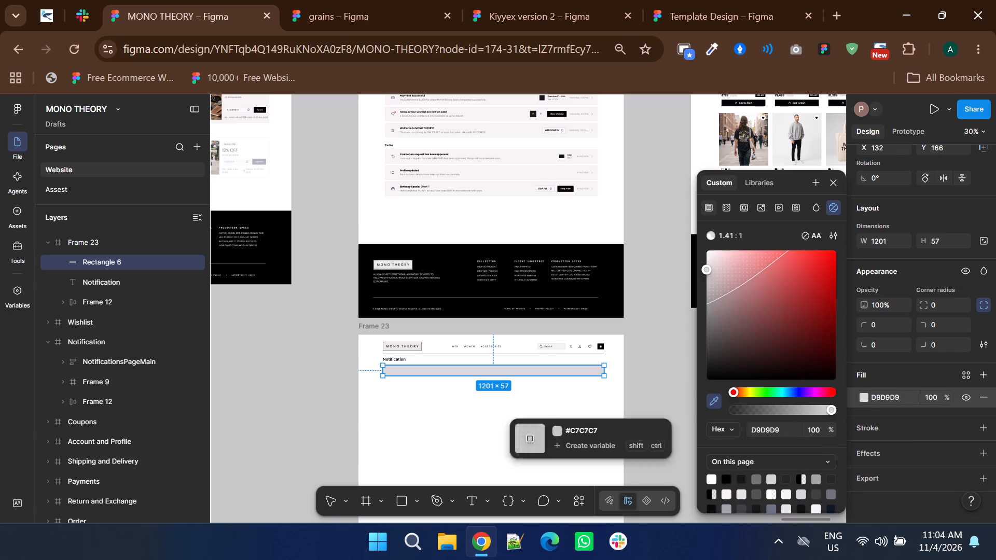
pyautogui.scroll(3, 495, 414)
pyautogui.keyDown('ctrl'); pyautogui.scroll(2, 523, 297); pyautogui.keyUp('ctrl')
pyautogui.click(523, 296)
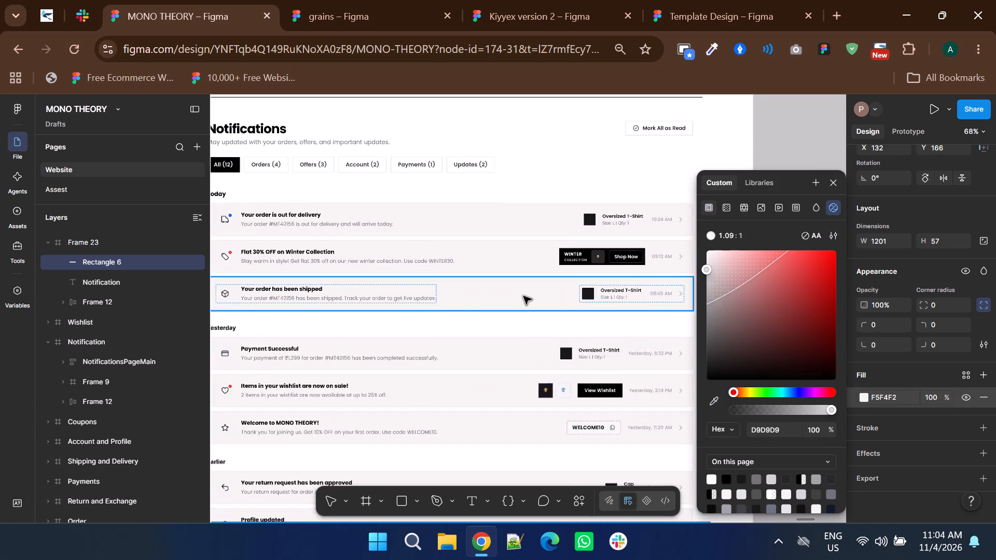
# Add the text "Your order is out for delivery" on Frame 23's notification bar, matching the existing card heading's Poppins Bold 13 style.
pyautogui.keyDown('ctrl'); pyautogui.scroll(-1, 523, 296); pyautogui.keyUp('ctrl')
pyautogui.scroll(-1, 523, 296)
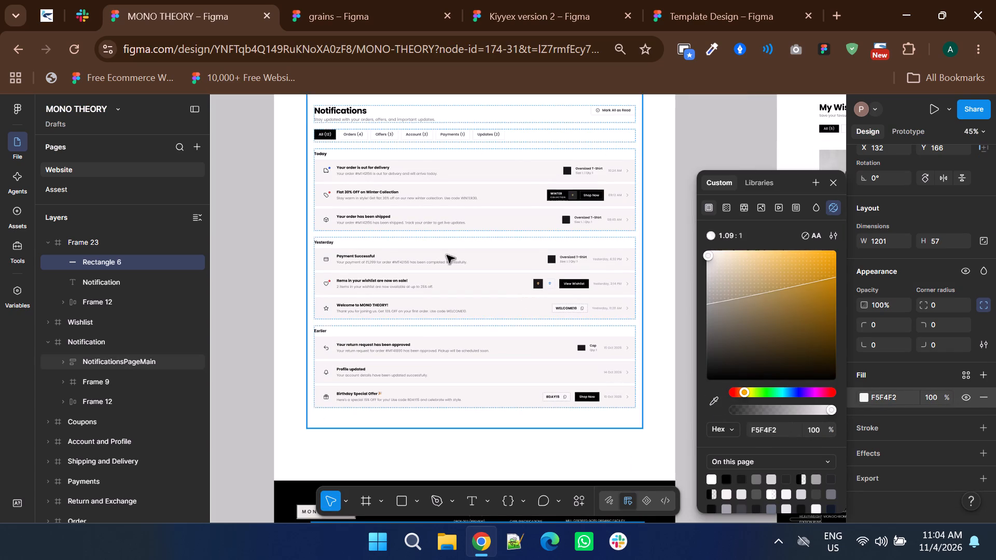
pyautogui.keyDown('ctrl'); pyautogui.click(354, 164); pyautogui.keyUp('ctrl')
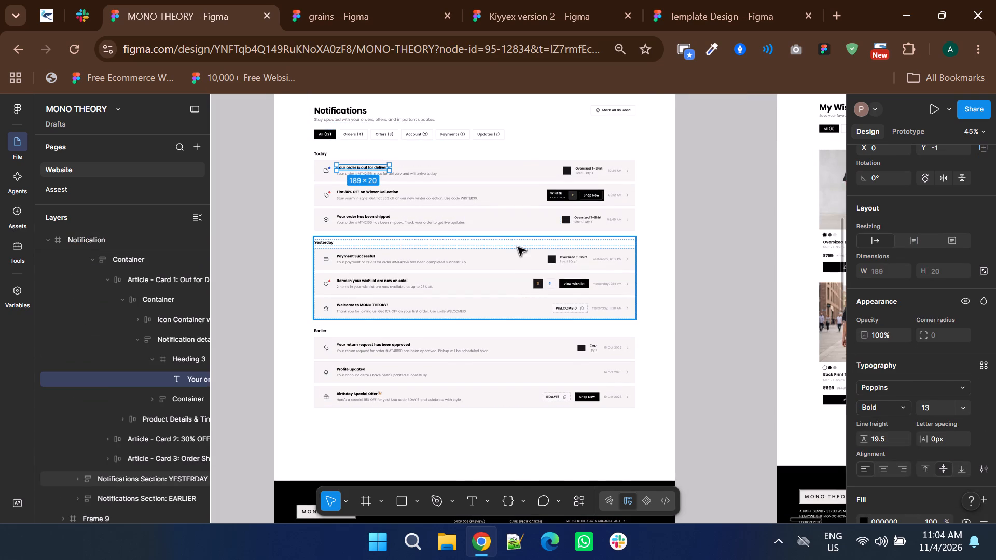
pyautogui.scroll(-6, 526, 257)
pyautogui.click(346, 222)
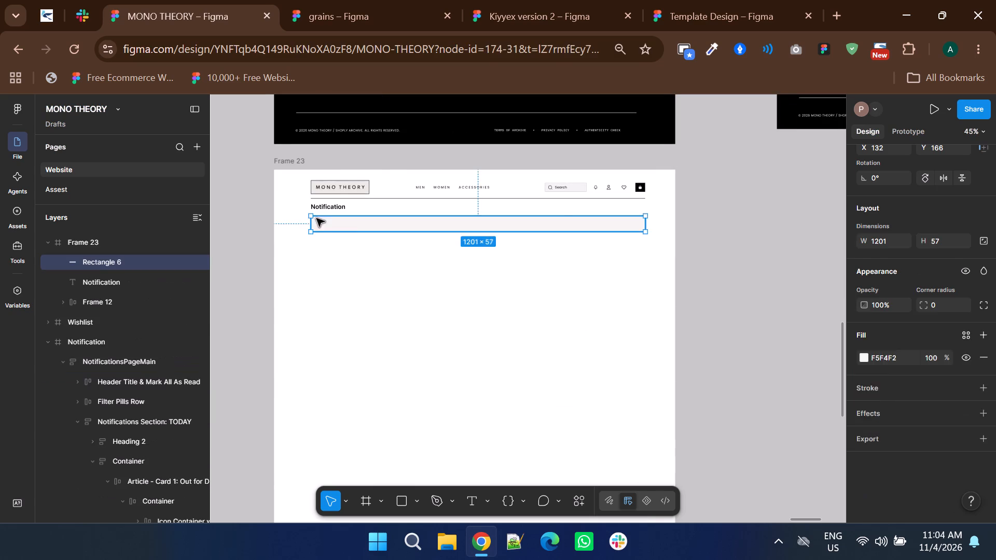
pyautogui.keyDown('ctrl'); pyautogui.scroll(2, 313, 218); pyautogui.keyUp('ctrl')
pyautogui.click(467, 496)
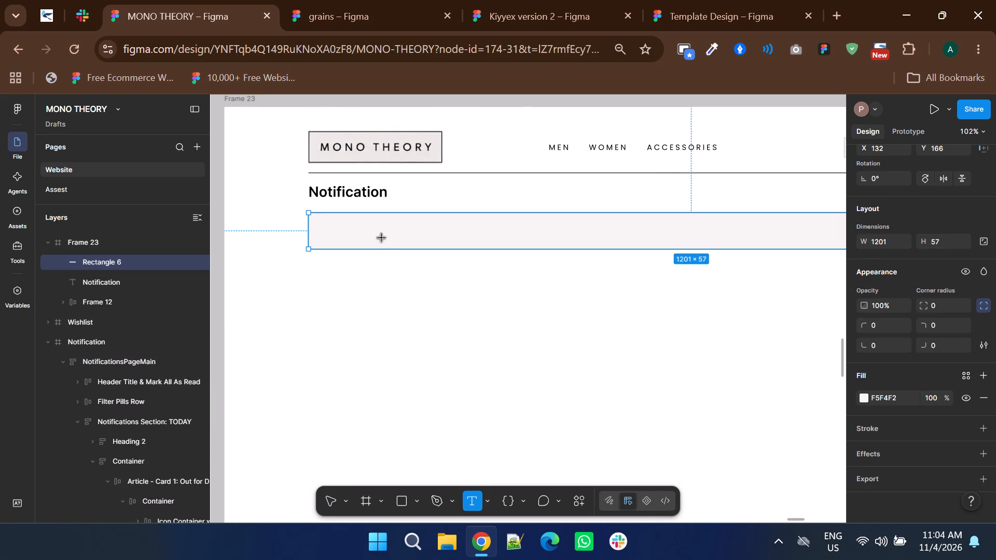
pyautogui.click(375, 225)
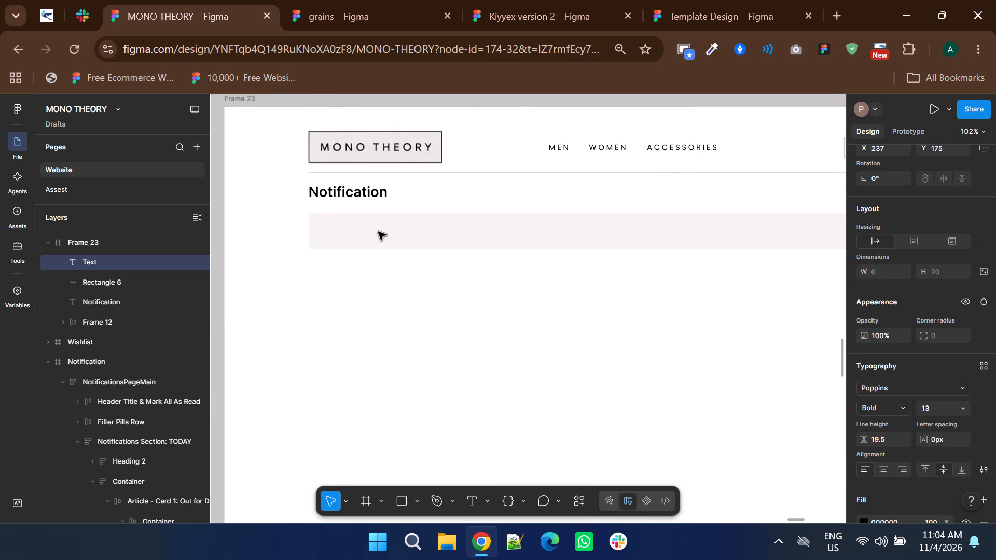
pyautogui.write('Your o')
pyautogui.write('fer')
pyautogui.press('BackSpace')
pyautogui.press('BackSpace')
pyautogui.press('BackSpace')
pyautogui.write('rder is out for delivery')
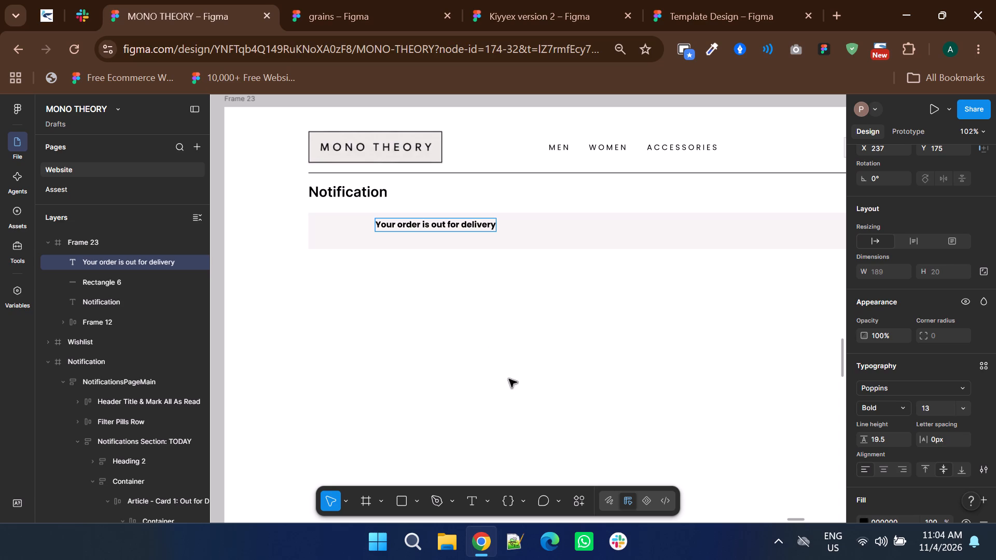
pyautogui.click(491, 334)
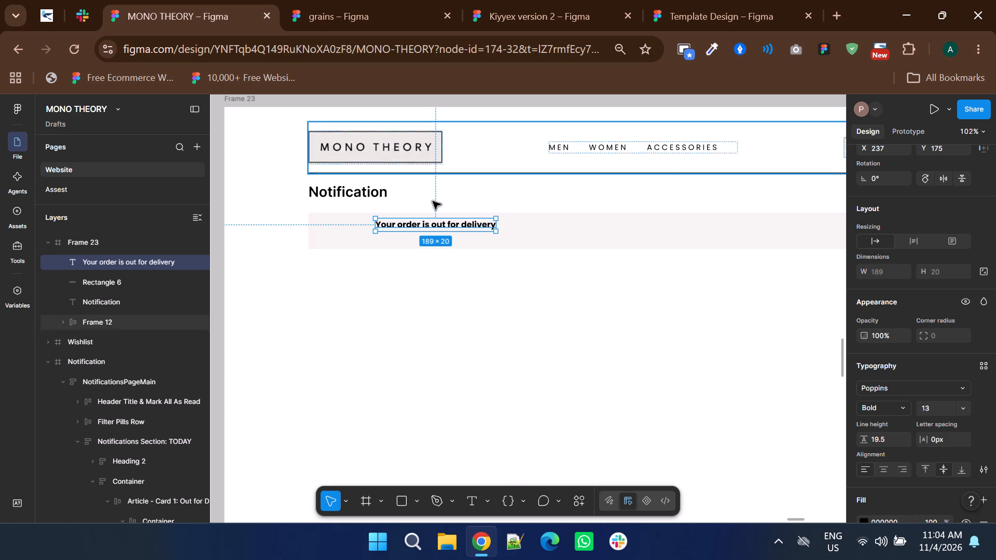
# Move the "Your order is out for delivery" text to about X 179, Y 185, vertically centred in the notification bar.
pyautogui.moveTo(427, 226); pyautogui.dragTo(396, 232)
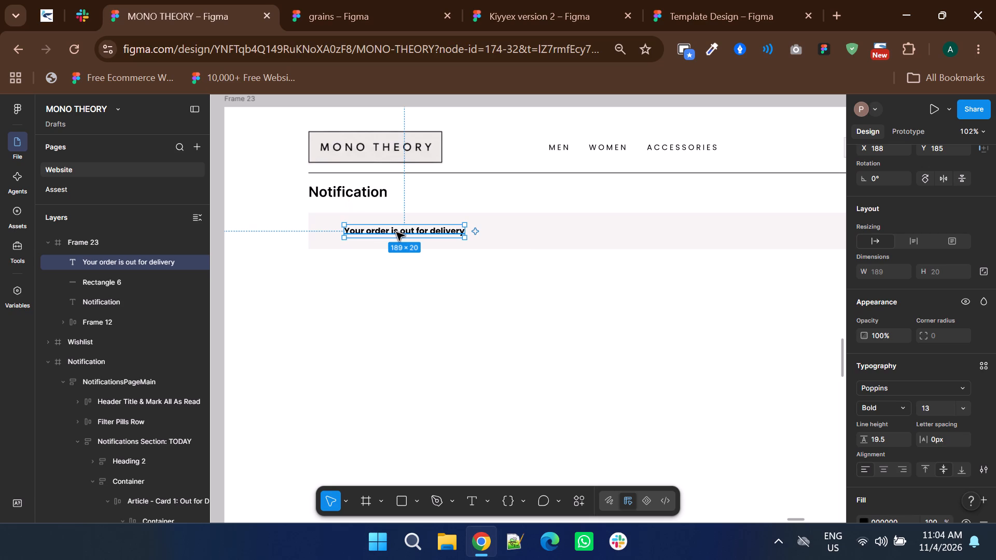
pyautogui.moveTo(396, 232); pyautogui.dragTo(395, 232)
pyautogui.moveTo(395, 232); pyautogui.dragTo(391, 232)
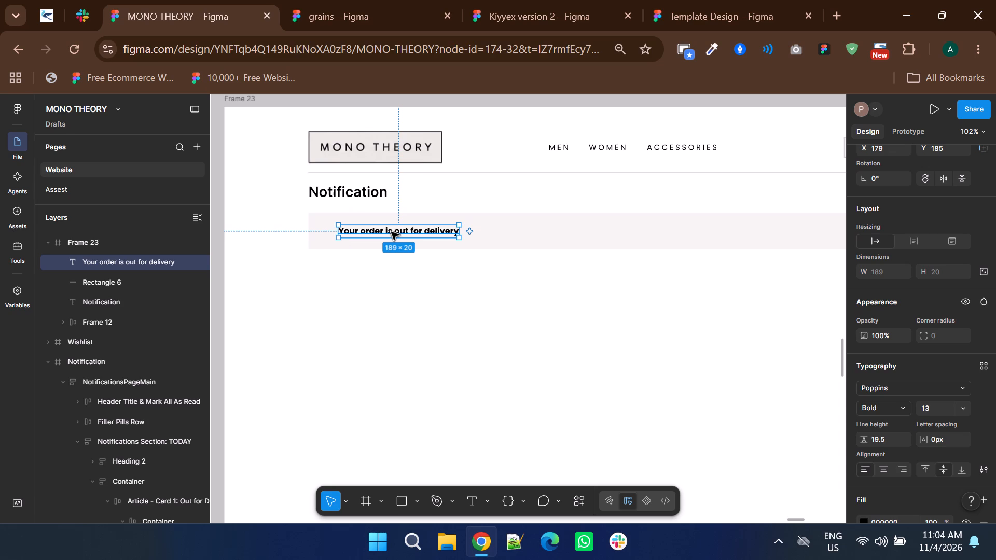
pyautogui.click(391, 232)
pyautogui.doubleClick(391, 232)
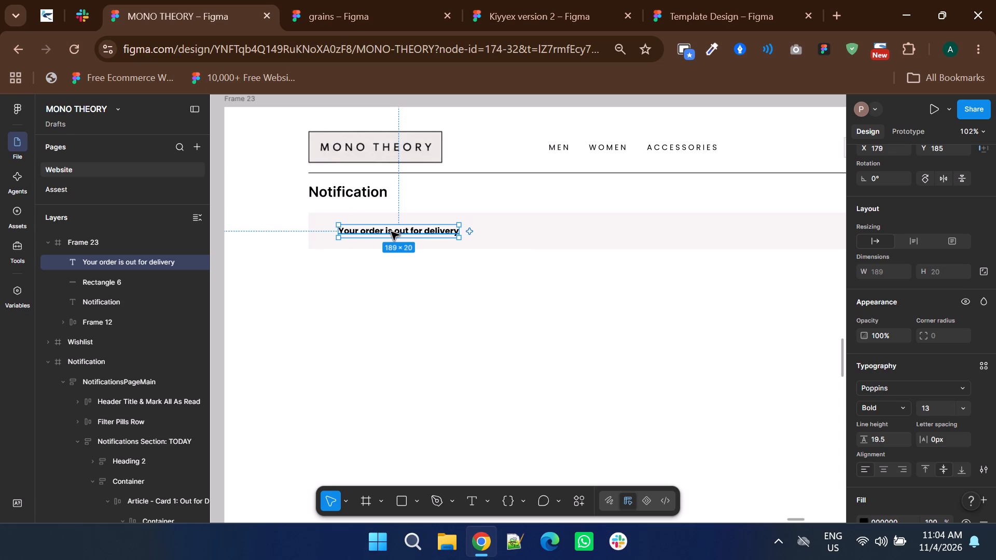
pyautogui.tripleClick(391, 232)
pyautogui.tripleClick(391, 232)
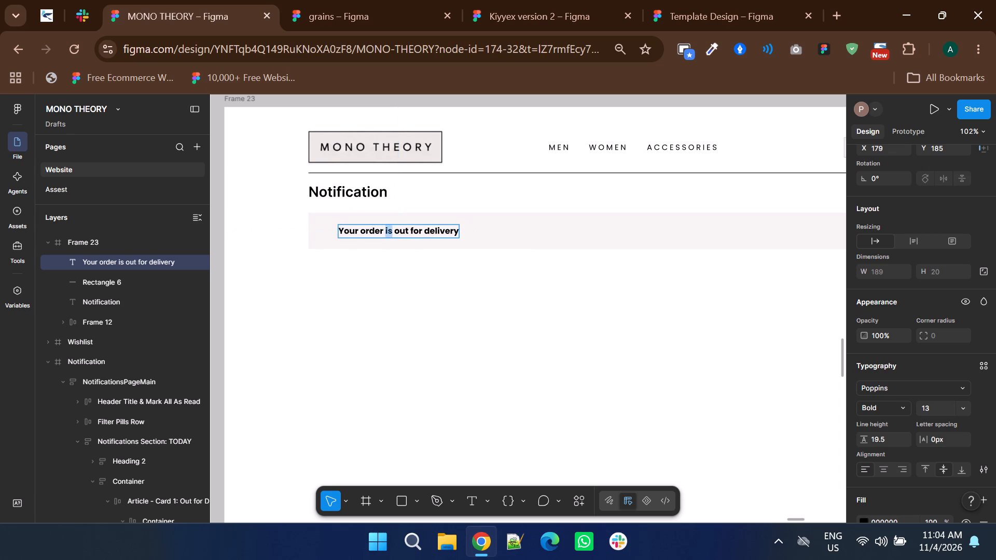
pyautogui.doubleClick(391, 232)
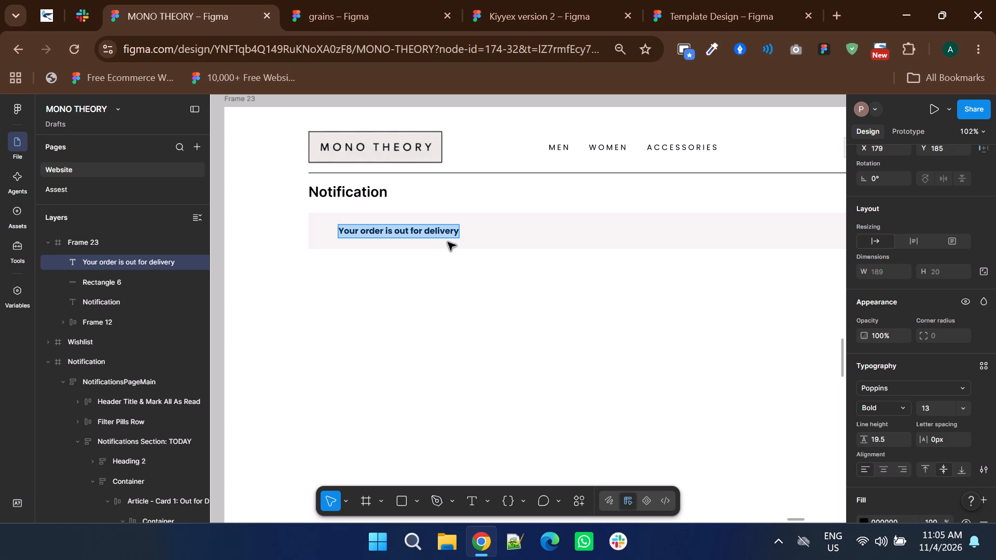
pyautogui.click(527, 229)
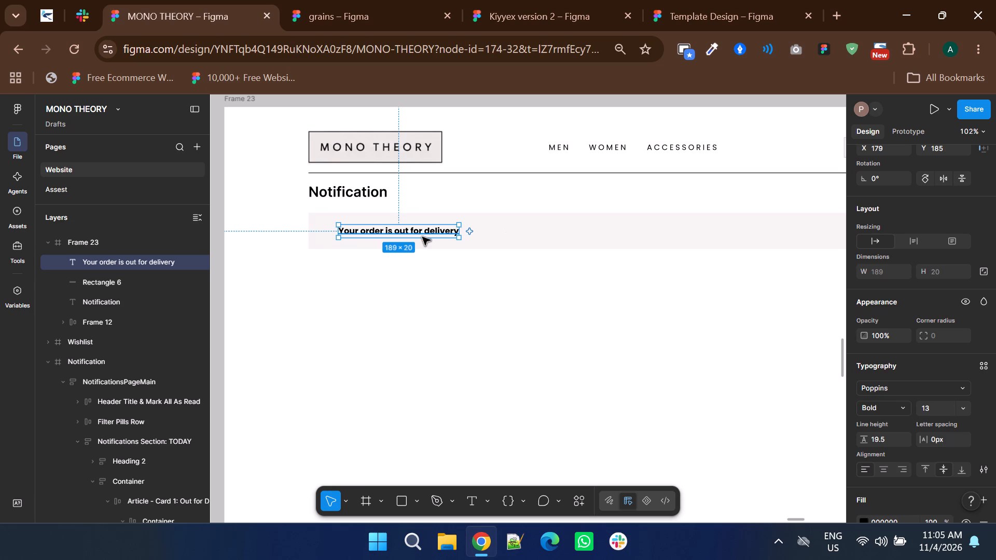
# Shift the "Your order is out for delivery" text closer to the bar's left edge, at about X 162, Y 185.
pyautogui.moveTo(421, 230); pyautogui.dragTo(410, 229)
pyautogui.click(482, 232)
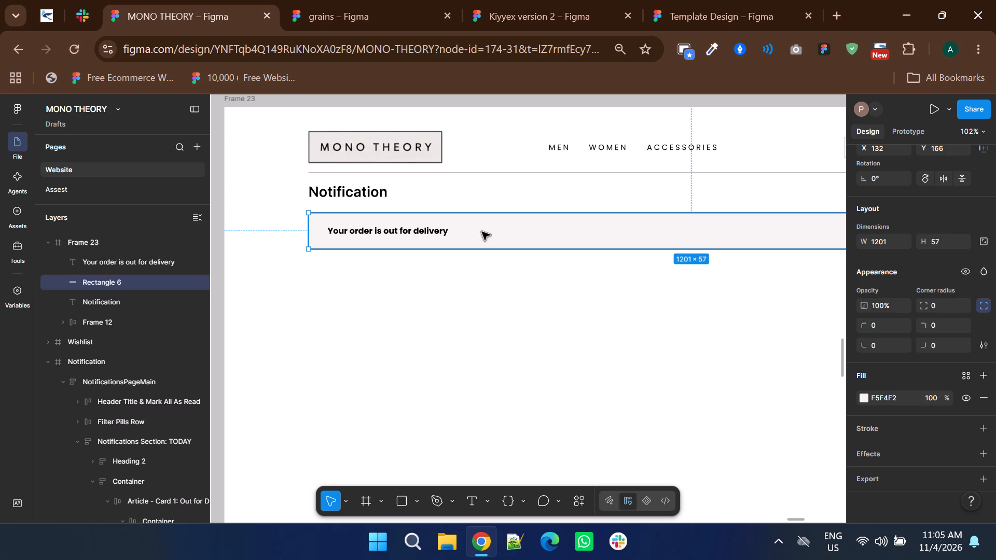
pyautogui.click(445, 230)
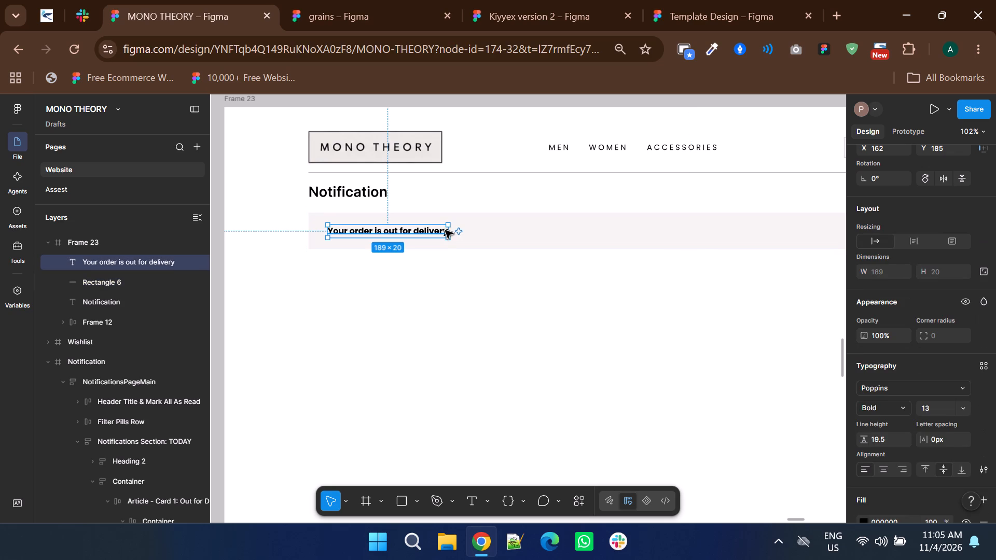
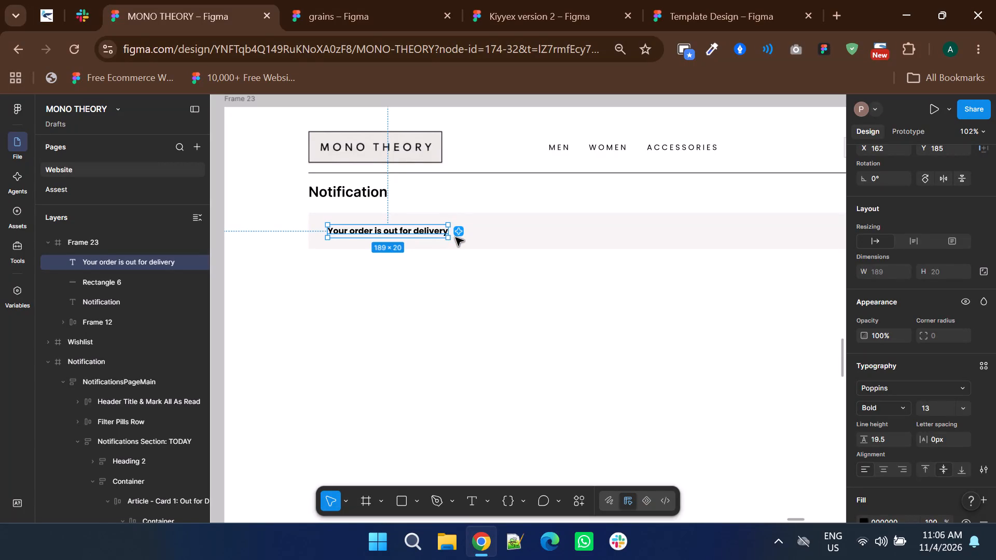
# Group the "Your order is out for delivery" text with its notification bar.
pyautogui.keyDown('ctrl'); pyautogui.scroll(1, 370, 235); pyautogui.keyUp('ctrl')
pyautogui.keyDown('shift'); pyautogui.click(544, 230); pyautogui.keyUp('shift')
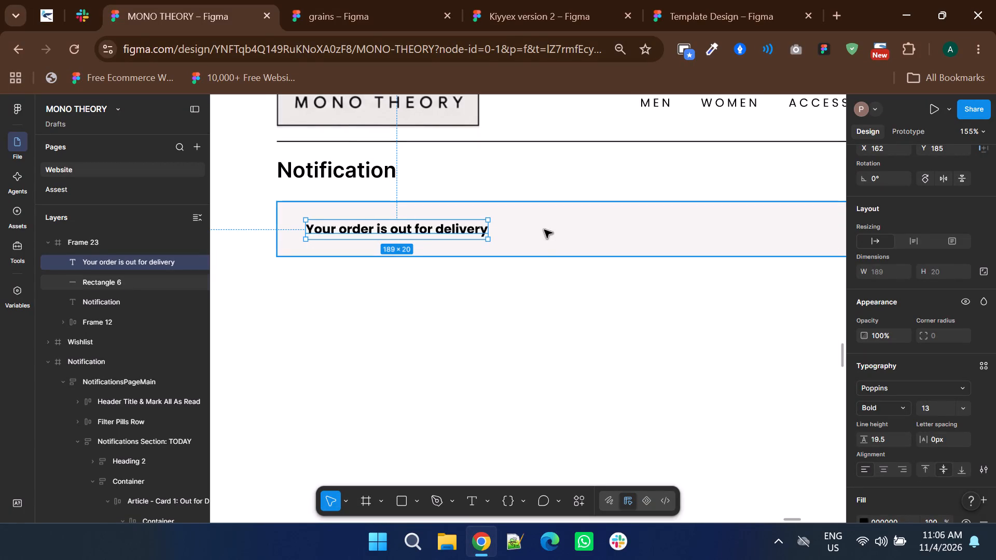
pyautogui.hotkey('ctrl', 'g')
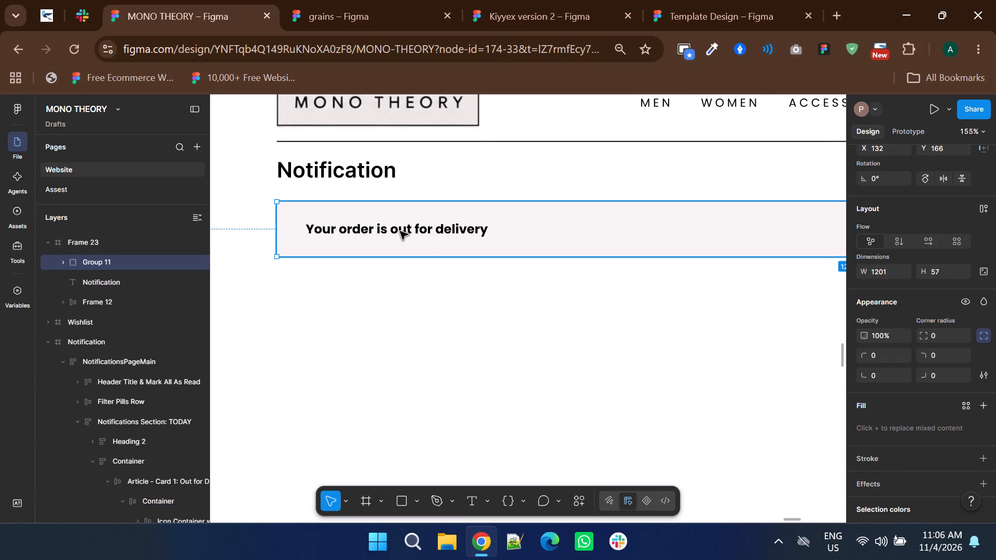
# Duplicate the notification row group directly below the original, left-aligned with it at about X 132, Y 262.
pyautogui.keyDown('ctrl'); pyautogui.scroll(-1, 399, 231); pyautogui.keyUp('ctrl')
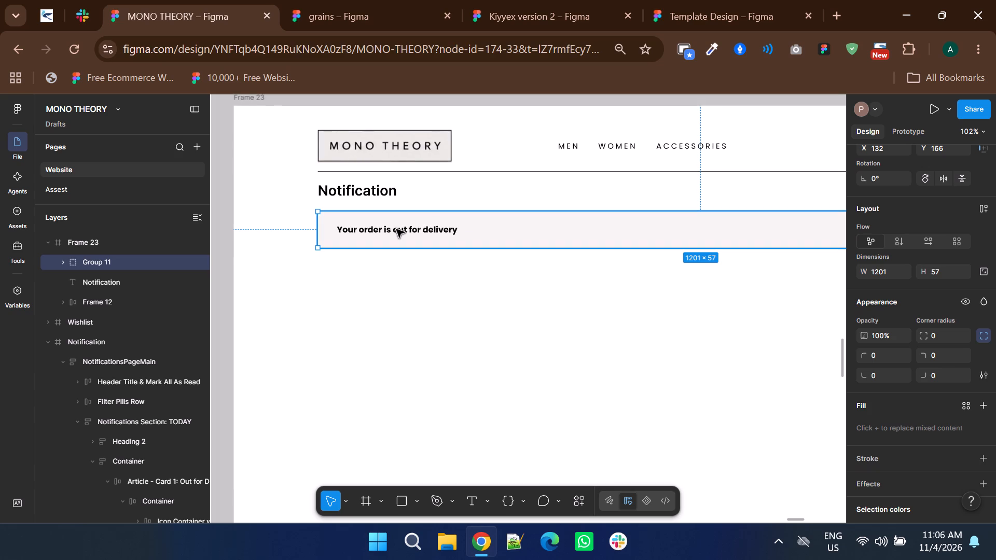
pyautogui.moveTo(396, 229); pyautogui.dragTo(395, 278)
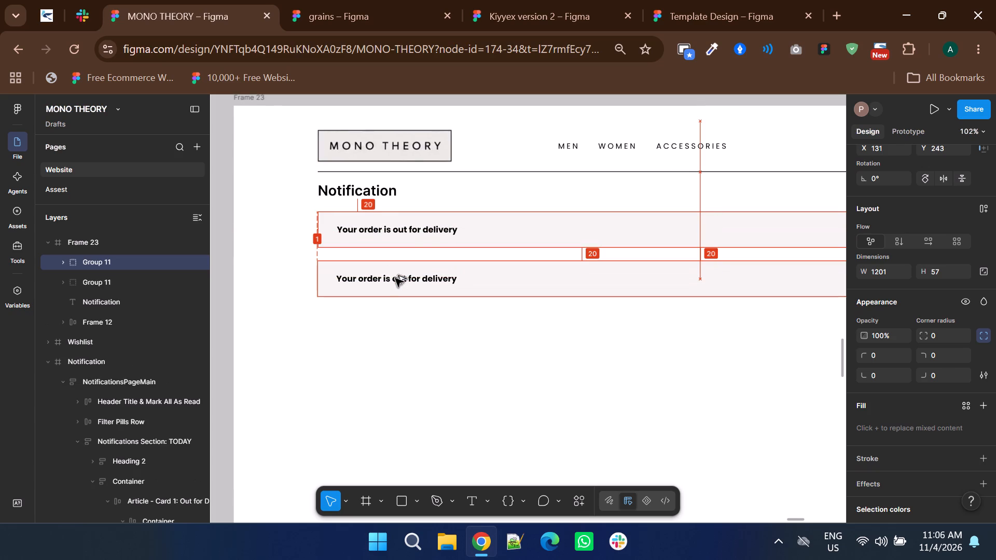
pyautogui.moveTo(395, 278); pyautogui.dragTo(396, 287)
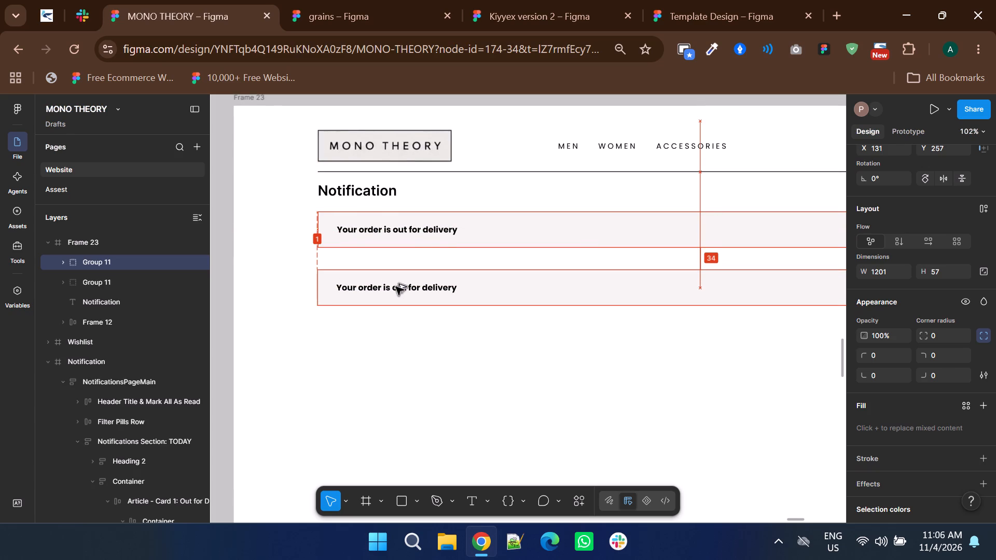
pyautogui.moveTo(396, 287); pyautogui.dragTo(395, 290)
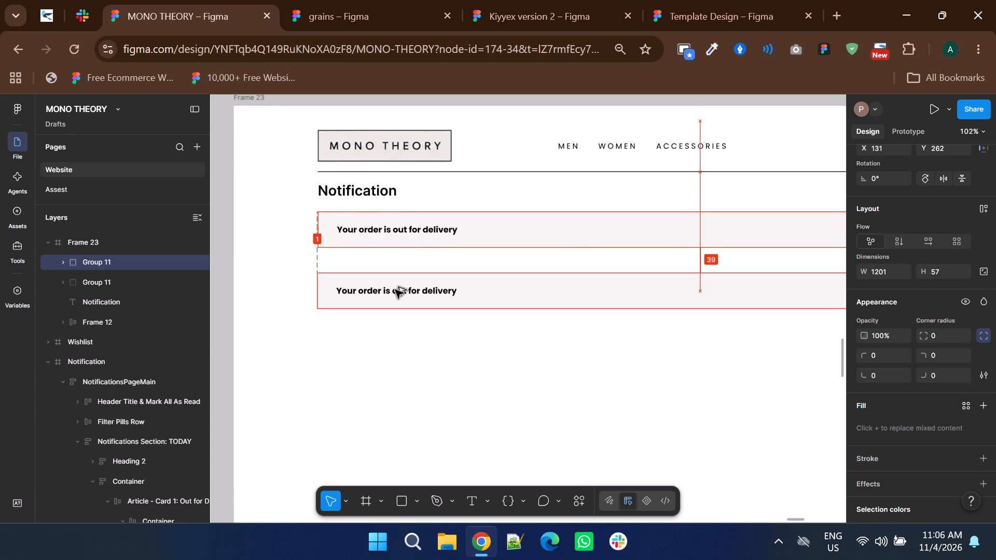
pyautogui.moveTo(395, 290); pyautogui.dragTo(397, 290)
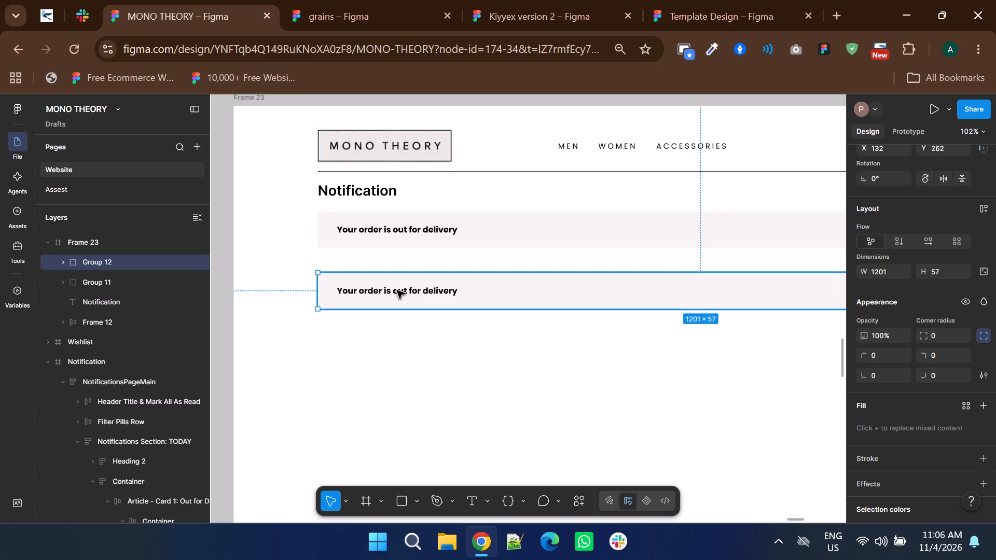
# Replace the second notification row's text with "Your refund is initiates", using the suggested spelling for the last word.
pyautogui.keyDown('ctrl'); pyautogui.doubleClick(397, 290); pyautogui.keyUp('ctrl')
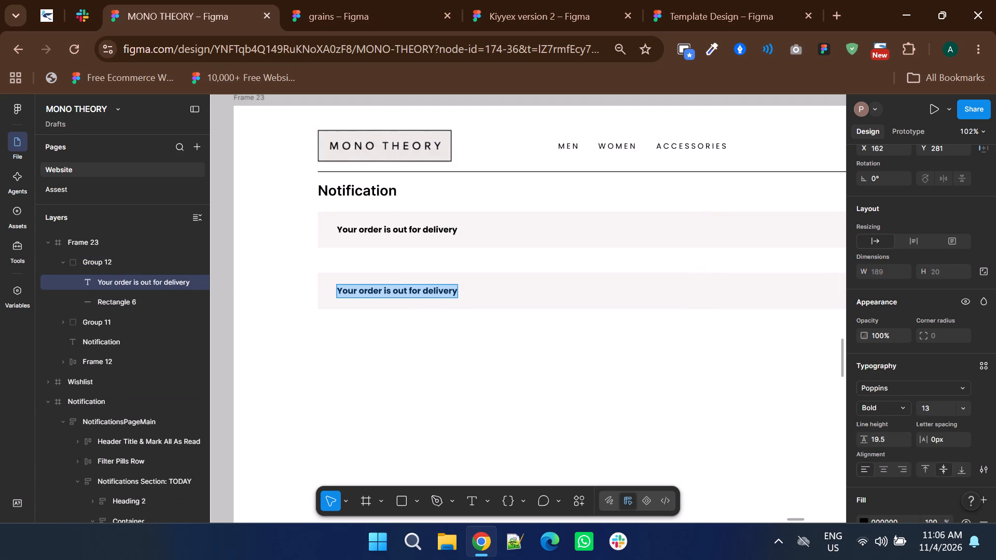
pyautogui.write('Your')
pyautogui.press('space')
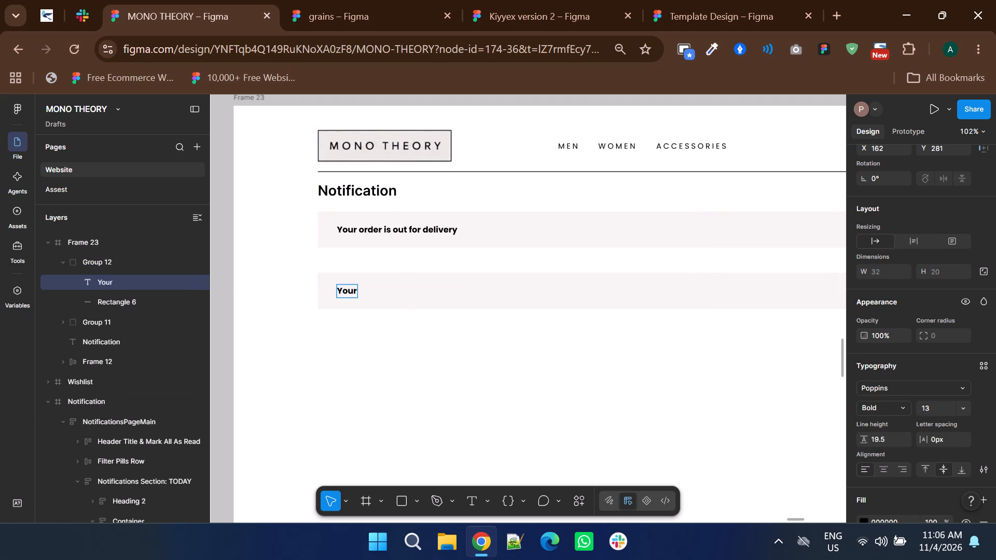
pyautogui.write('refund is ini')
pyautogui.write('siate')
pyautogui.press('space')
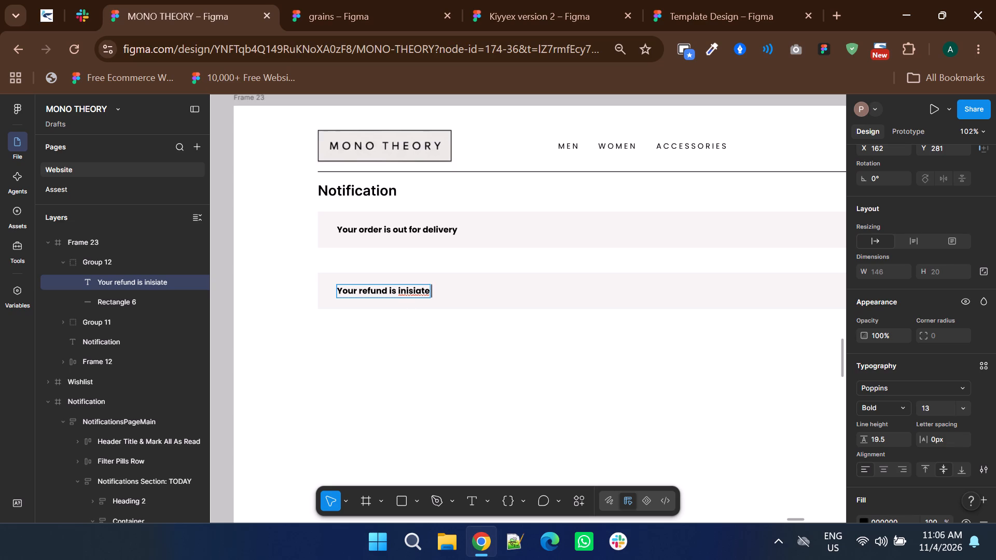
pyautogui.moveTo(397, 290); pyautogui.dragTo(444, 297)
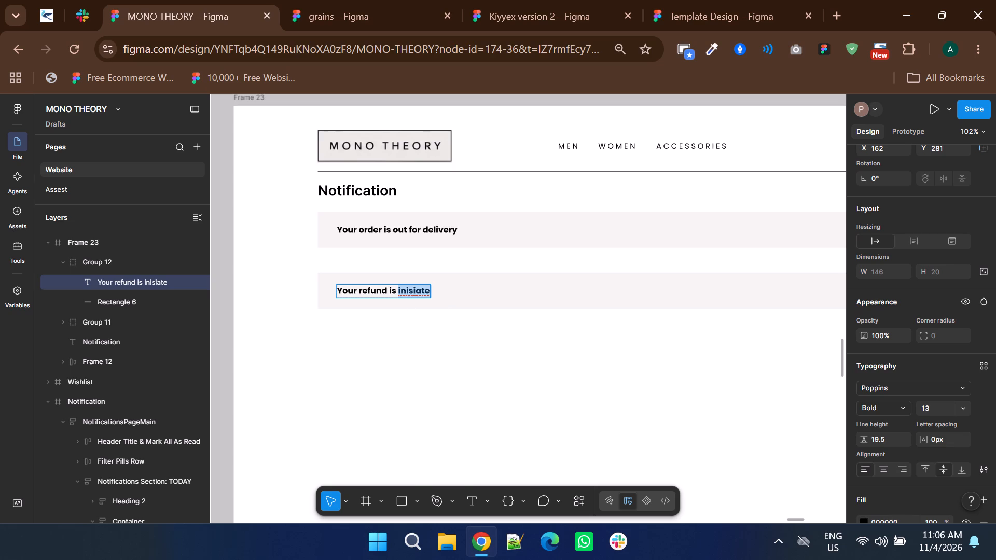
pyautogui.rightClick(423, 291)
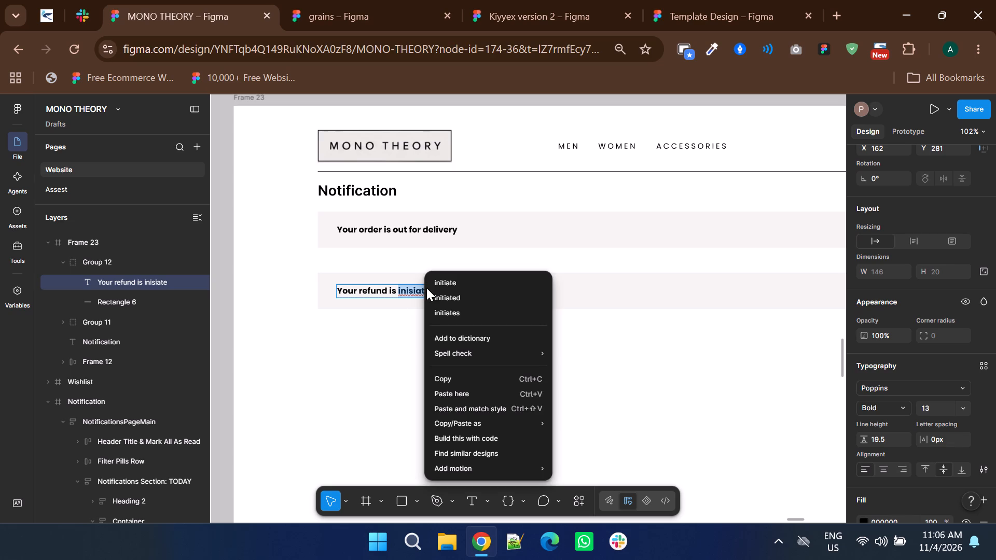
pyautogui.click(444, 313)
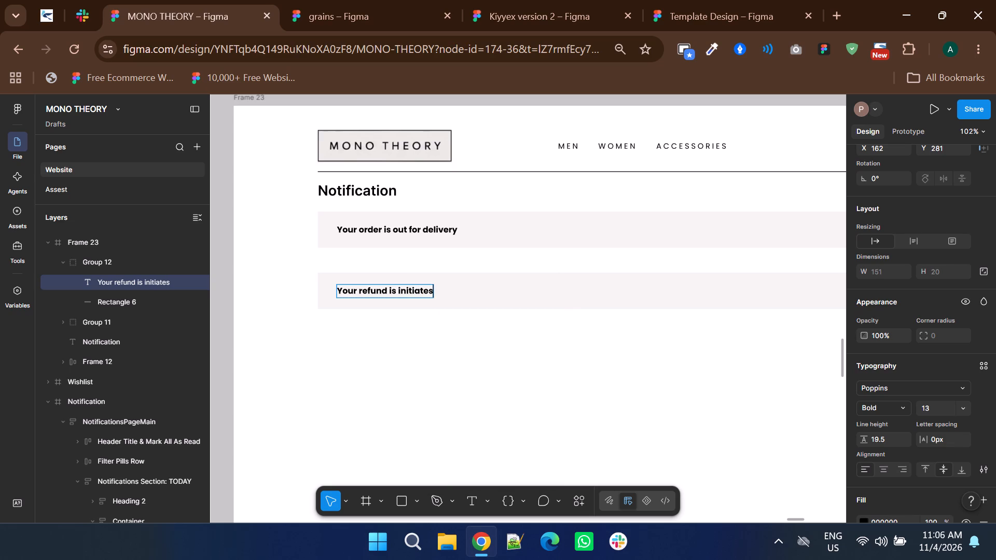
pyautogui.click(458, 289)
pyautogui.click(458, 289)
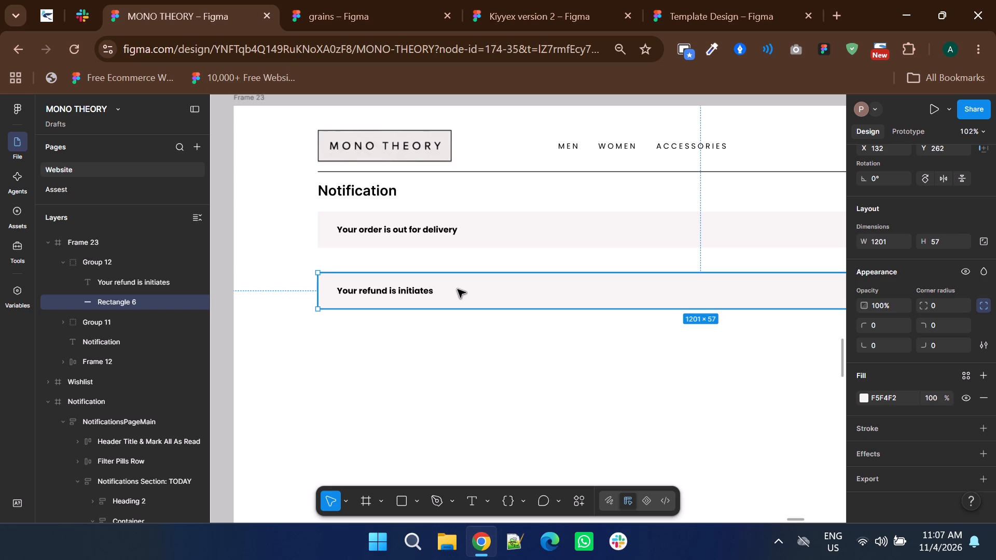
pyautogui.click(458, 289)
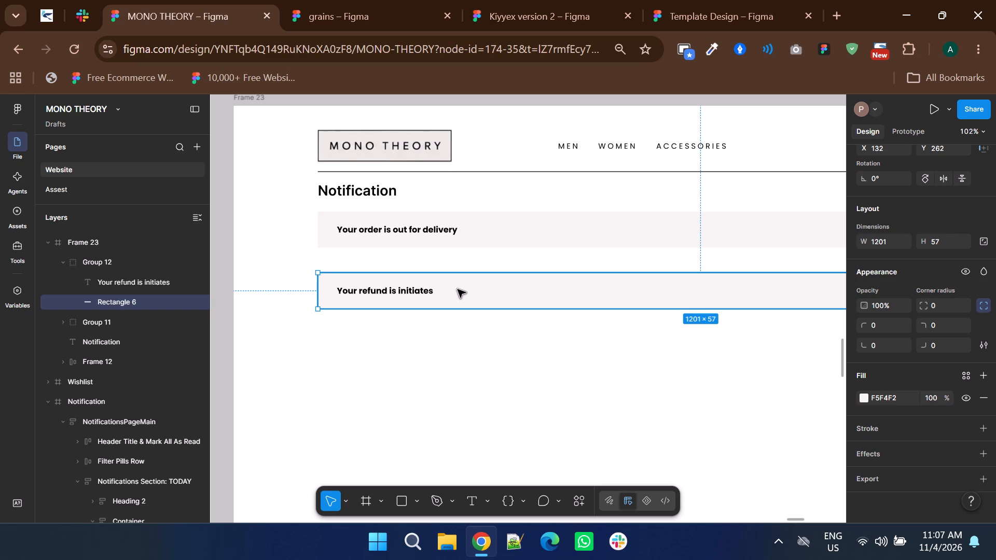
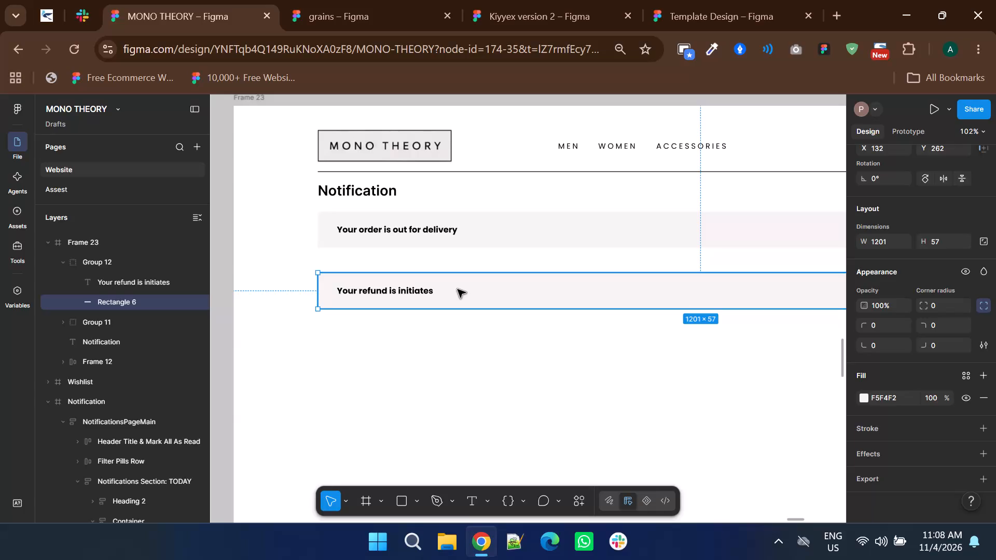
# Move the second notification row's background bar straight up to Y 239, closer to the first row.
pyautogui.press('Up')
pyautogui.press('Up')
pyautogui.press('Up')
pyautogui.press('Up')
pyautogui.press('Up')
pyautogui.press('Up')
pyautogui.press('Up')
pyautogui.press('Up')
pyautogui.press('Up')
pyautogui.press('Up')
pyautogui.press('Up')
pyautogui.press('Up')
pyautogui.press('Up')
pyautogui.press('Up')
pyautogui.press('Up')
pyautogui.press('Up')
pyautogui.press('Up')
pyautogui.press('Up')
pyautogui.press('Up')
pyautogui.press('Up')
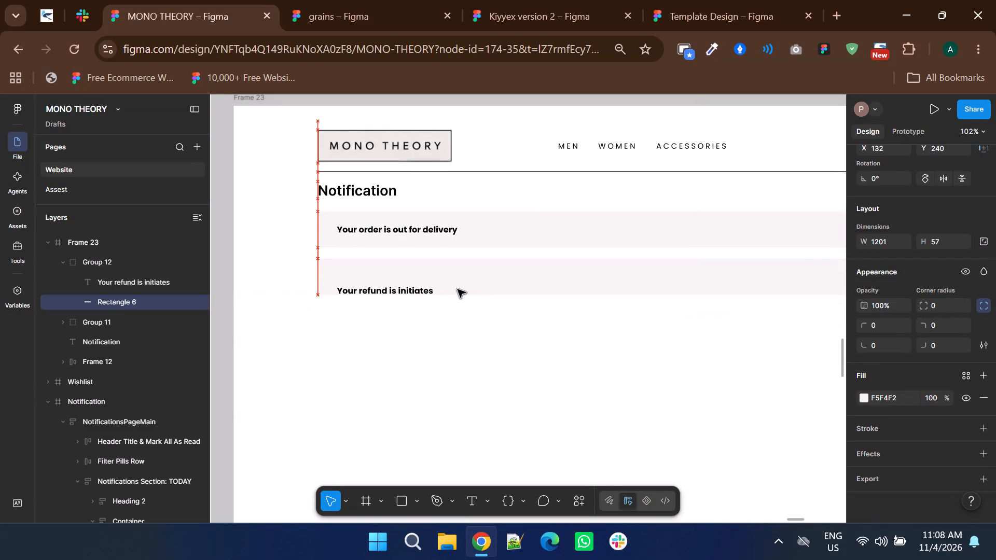
pyautogui.press('Up')
# Move the "Your refund is initiates" text up to Y 258, vertically centred on its bar and kept at X 162.
pyautogui.click(361, 289)
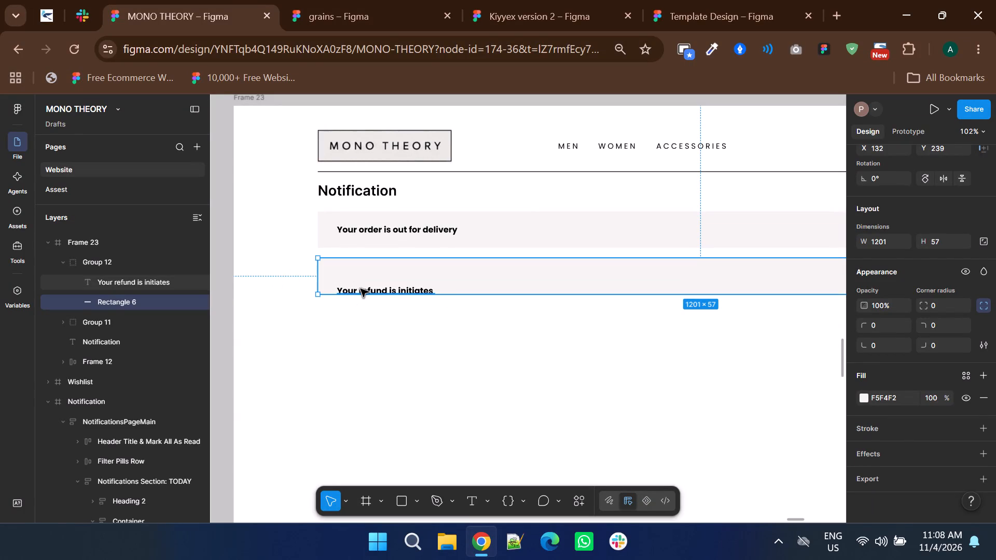
pyautogui.moveTo(361, 289); pyautogui.dragTo(361, 273)
pyautogui.click(496, 340)
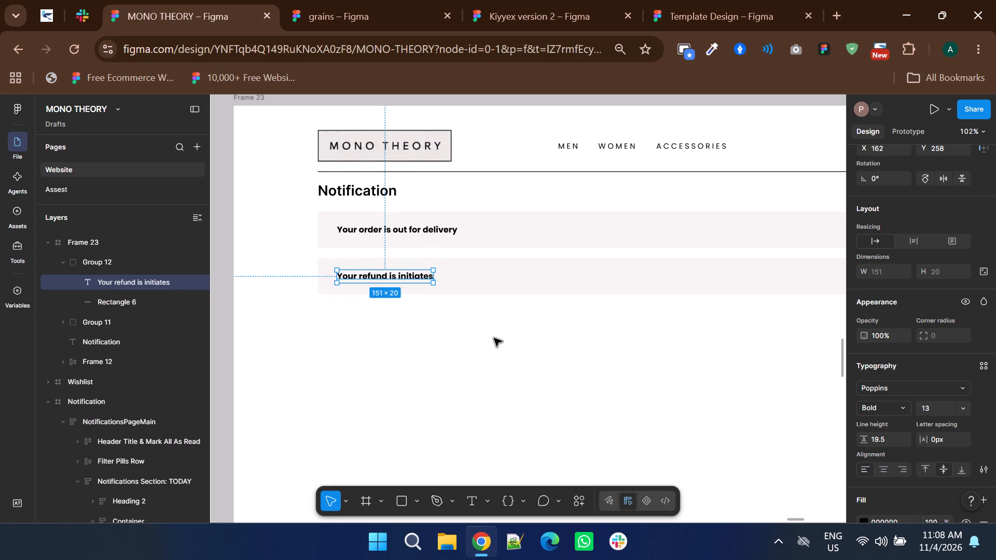
# Nudge the whole second notification row group down by one pixel to Y 240.
pyautogui.click(481, 281)
pyautogui.press('Down')
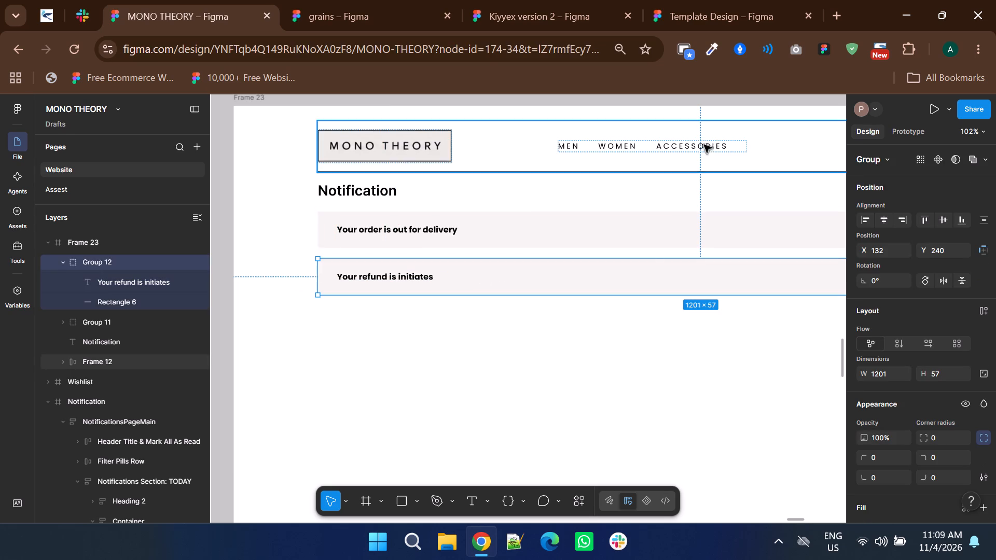
pyautogui.click(832, 61)
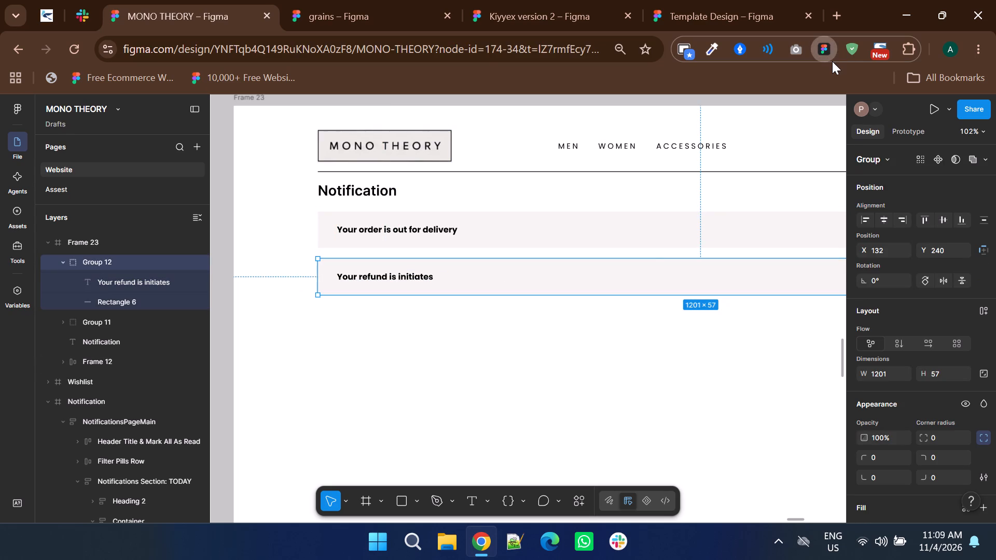
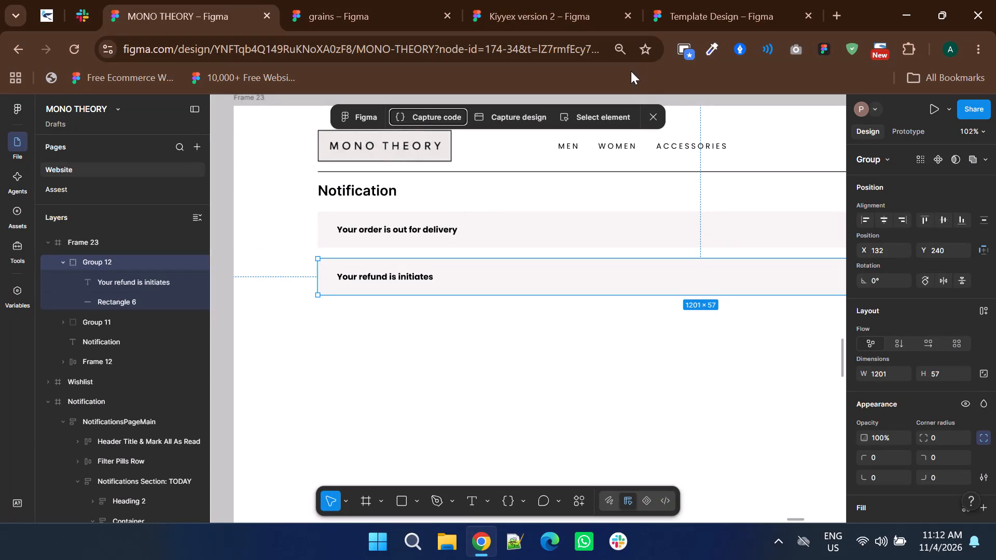
# Close the design-capture toolbar overlaying the canvas.
pyautogui.click(660, 129)
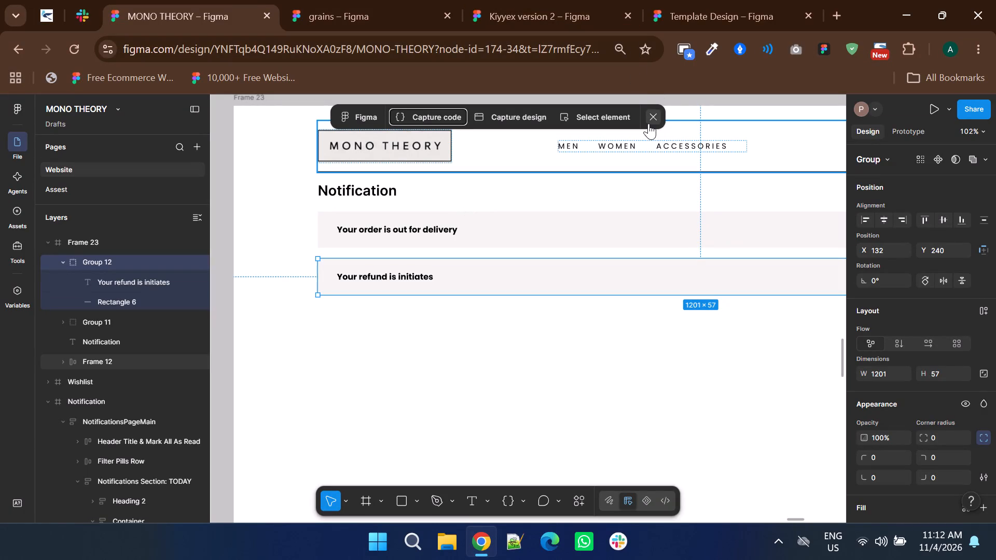
pyautogui.click(648, 123)
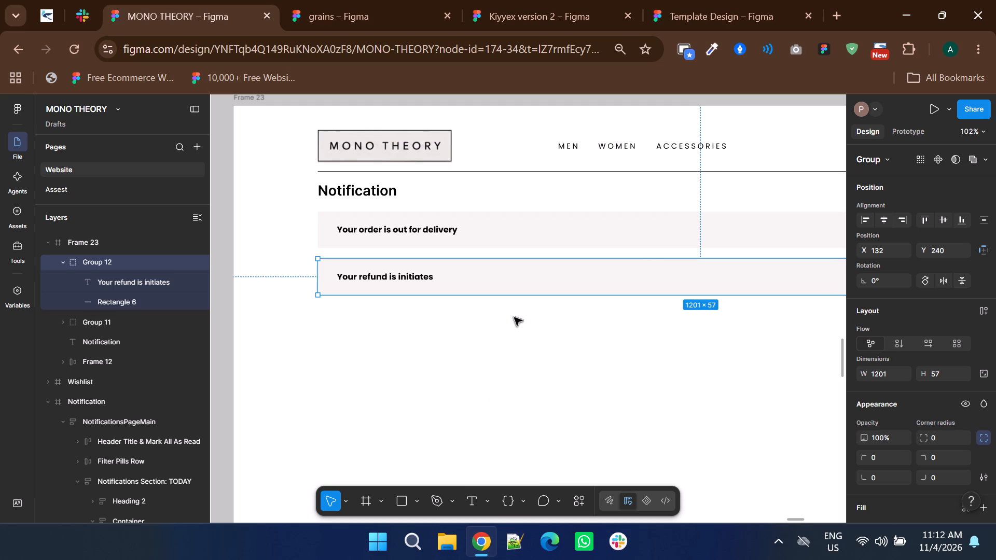
# Duplicate the "Your refund is initiates" row straight below as a third notification row at X 132, Y 318.
pyautogui.keyDown('shift'); pyautogui.scroll(-1, 499, 352); pyautogui.keyUp('shift')
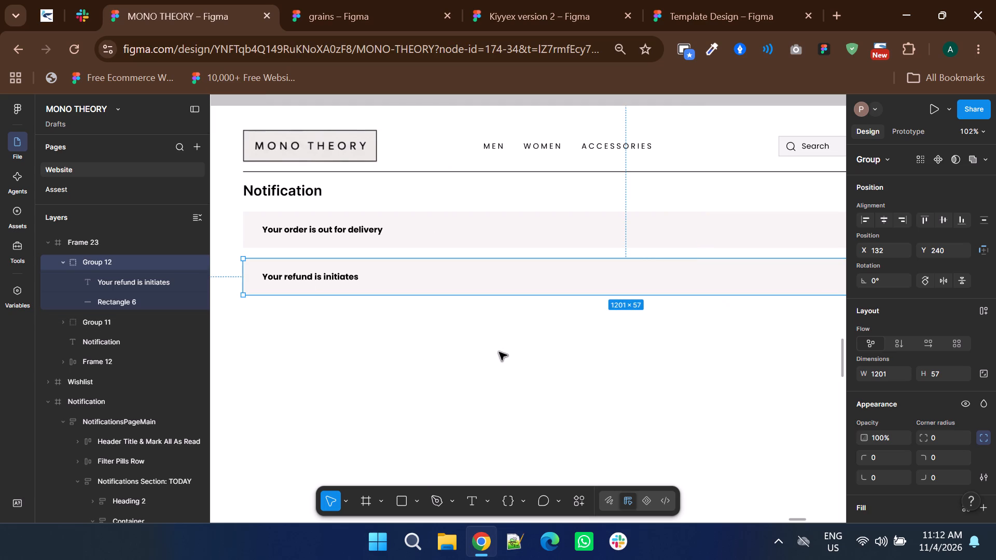
pyautogui.keyDown('ctrl'); pyautogui.scroll(-3, 499, 352); pyautogui.keyUp('ctrl')
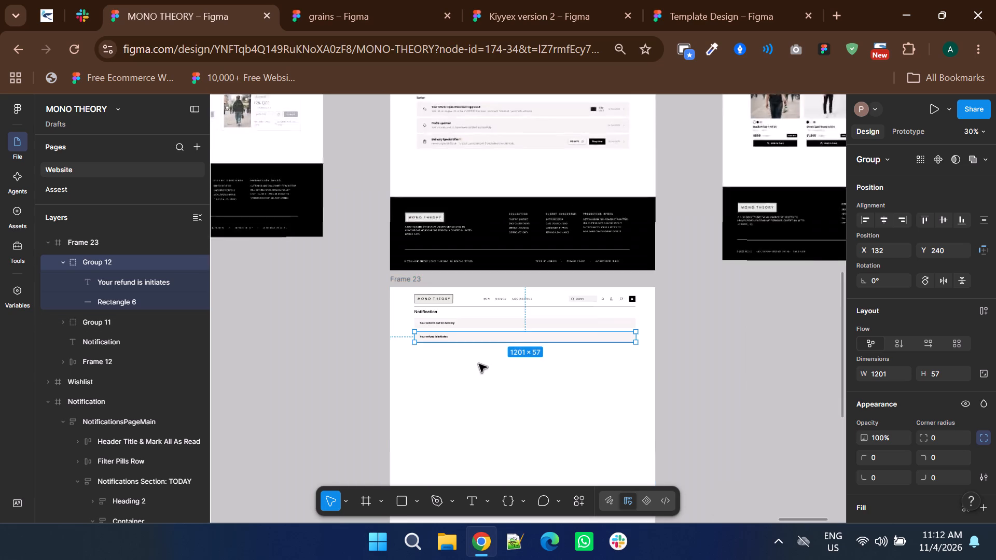
pyautogui.scroll(2, 479, 364)
pyautogui.keyDown('ctrl'); pyautogui.scroll(3, 476, 309); pyautogui.keyUp('ctrl')
pyautogui.keyDown('ctrl'); pyautogui.scroll(-2, 476, 309); pyautogui.keyUp('ctrl')
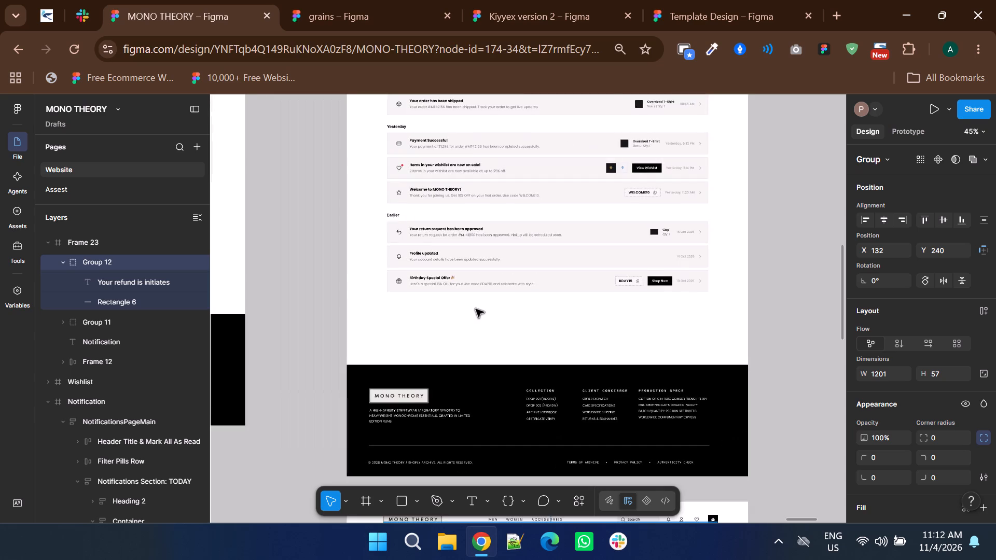
pyautogui.scroll(-4, 476, 309)
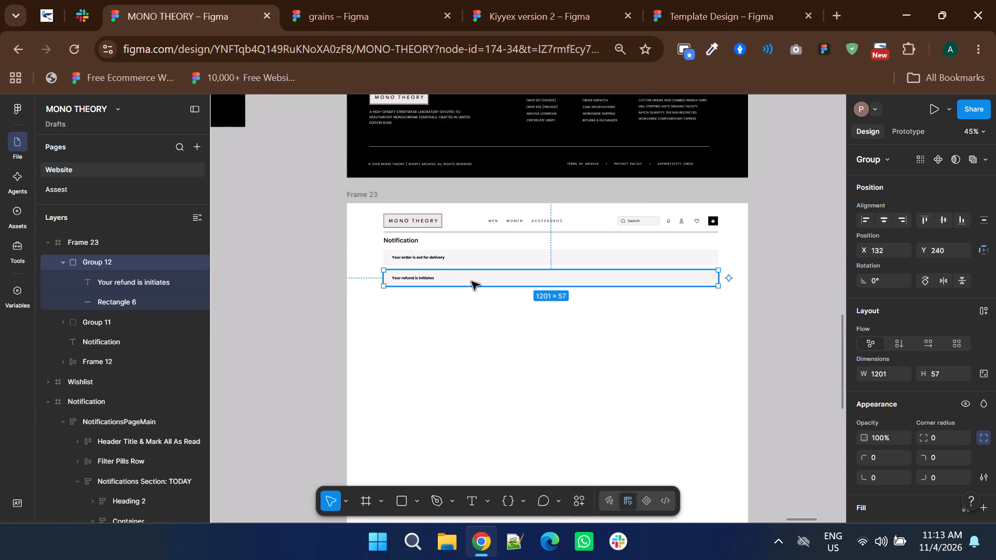
pyautogui.keyDown('alt'); pyautogui.moveTo(472, 282); pyautogui.dragTo(472, 307); pyautogui.keyUp('alt')
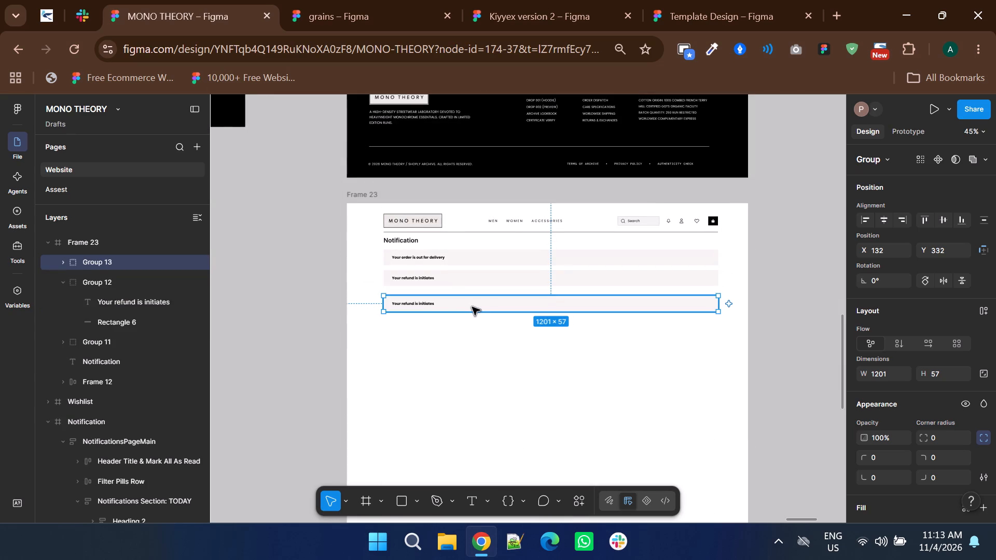
pyautogui.keyDown('ctrl'); pyautogui.scroll(3, 429, 299); pyautogui.keyUp('ctrl')
pyautogui.press('Up')
pyautogui.press('Up')
pyautogui.press('Up')
pyautogui.press('Up')
pyautogui.press('Up')
pyautogui.press('Up')
pyautogui.press('Up')
pyautogui.press('Up')
pyautogui.press('Up')
pyautogui.press('Up')
pyautogui.press('Up')
pyautogui.press('Up')
pyautogui.press('Up')
pyautogui.press('Up')
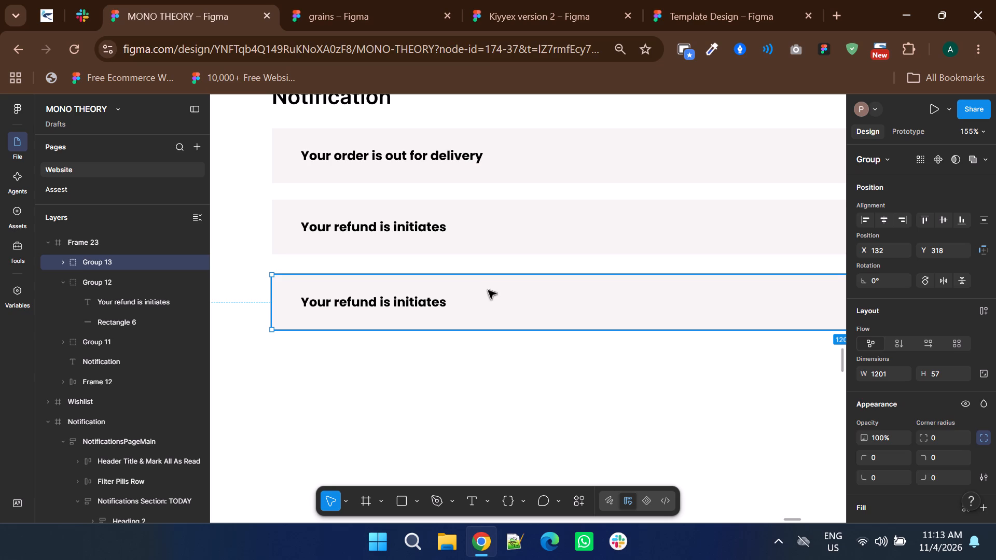
# Select all three notification rows and even out their vertical spacing, trying 9 first and settling on 20.
pyautogui.keyDown('shift'); pyautogui.click(510, 217); pyautogui.keyUp('shift')
pyautogui.keyDown('shift'); pyautogui.click(521, 161); pyautogui.keyUp('shift')
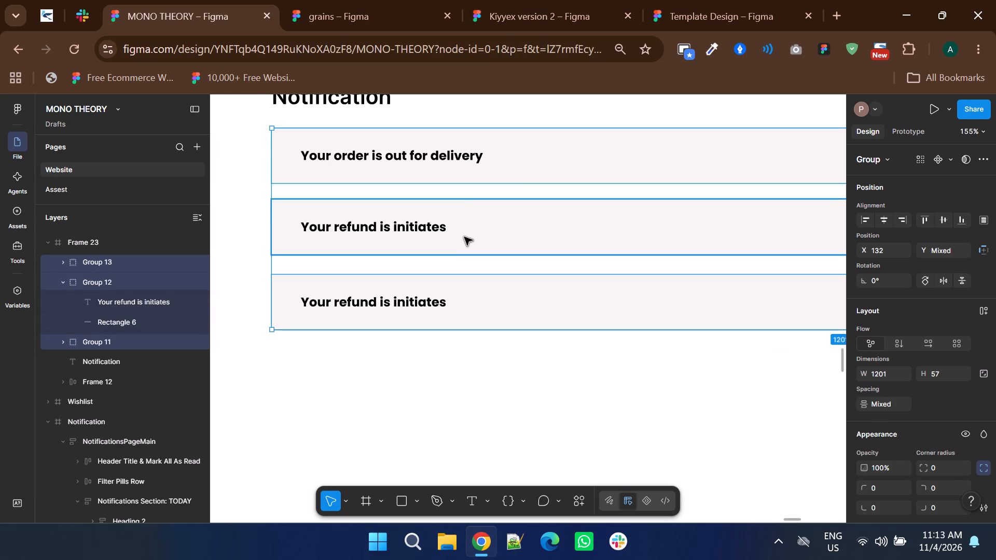
pyautogui.keyDown('shift'); pyautogui.scroll(-2, 464, 237); pyautogui.keyUp('shift')
pyautogui.click(878, 405)
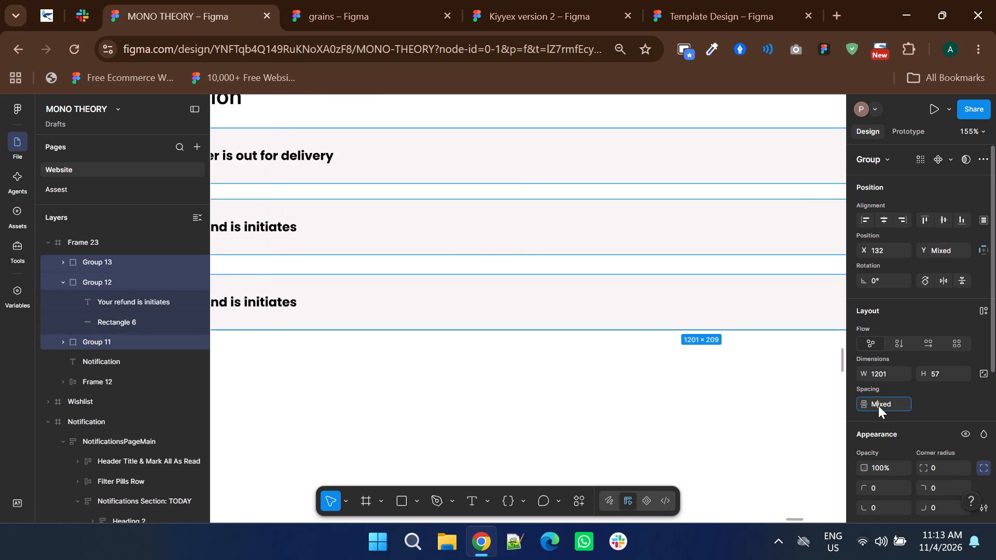
pyautogui.press('9')
pyautogui.press('Return')
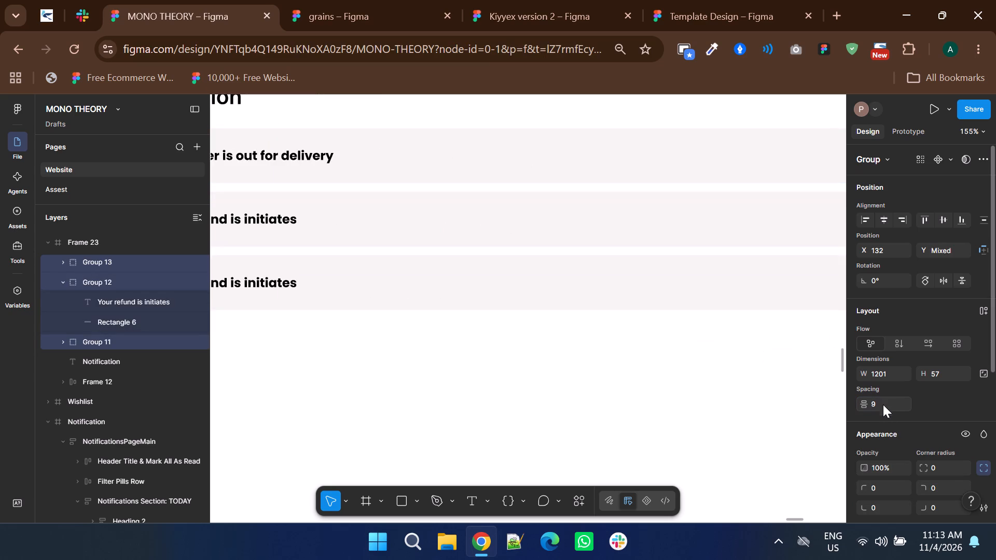
pyautogui.click(892, 401)
pyautogui.press('Up')
pyautogui.press('Up')
pyautogui.press('Up')
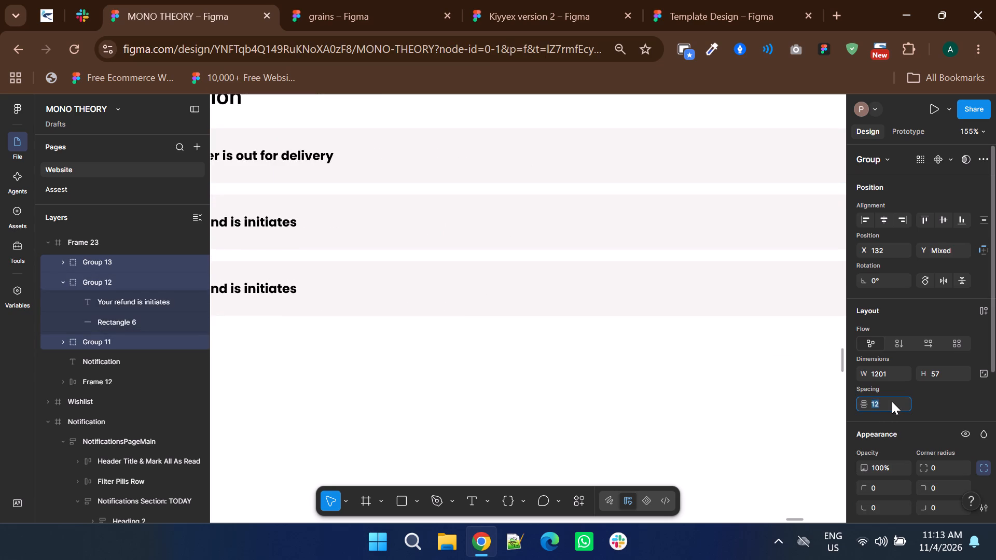
pyautogui.press('Up')
pyautogui.press('Up')
pyautogui.press('Up')
pyautogui.press('Up')
pyautogui.press('Up')
pyautogui.press('Up')
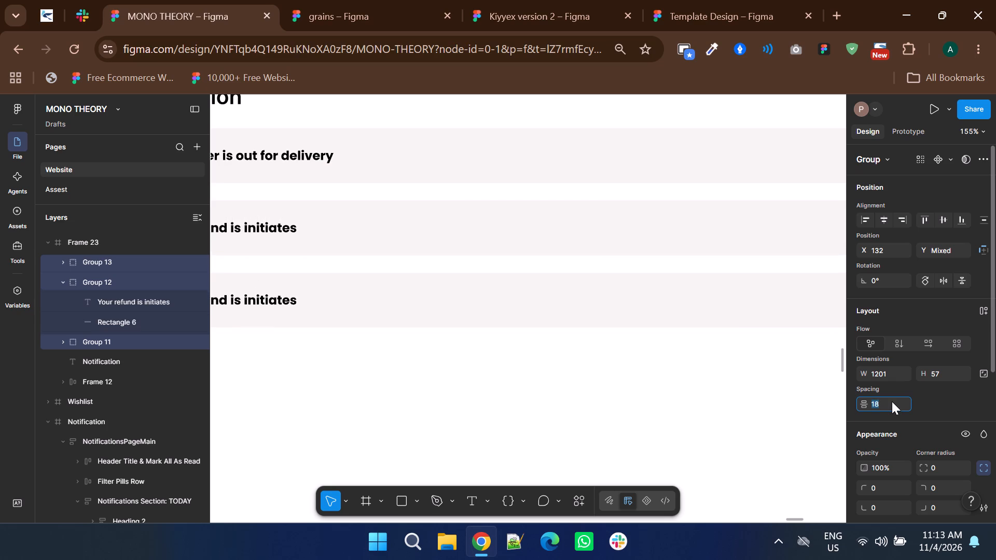
pyautogui.press('Up')
pyautogui.press('Up')
# Replace the third notification row's text with "Birthday special Offer" and clear the selection.
pyautogui.keyDown('ctrl'); pyautogui.scroll(-1, 656, 430); pyautogui.keyUp('ctrl')
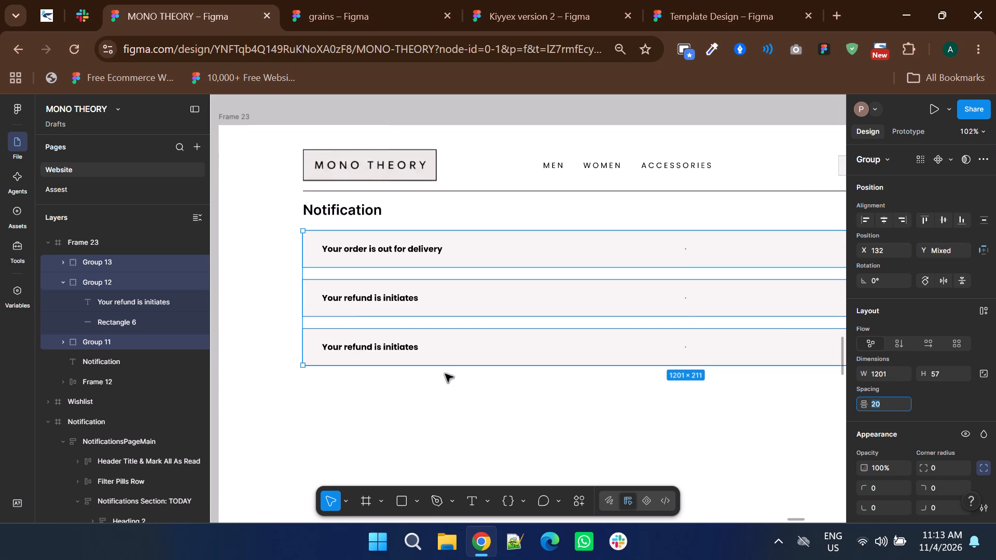
pyautogui.click(398, 357)
pyautogui.keyDown('ctrl'); pyautogui.doubleClick(396, 348); pyautogui.keyUp('ctrl')
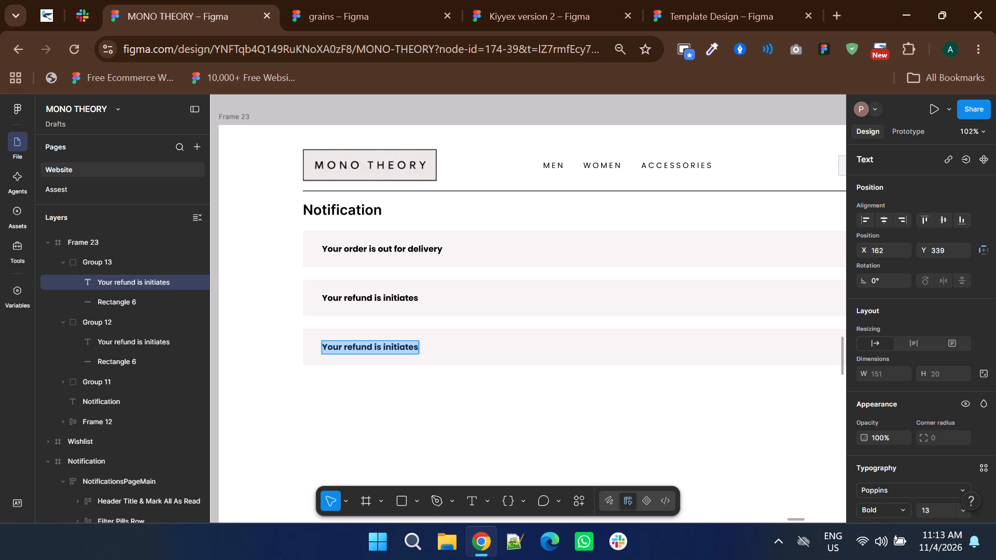
pyautogui.press('b')
pyautogui.press('BackSpace')
pyautogui.write('Bit')
pyautogui.press('BackSpace')
pyautogui.write('rthday sp')
pyautogui.press('BackSpace')
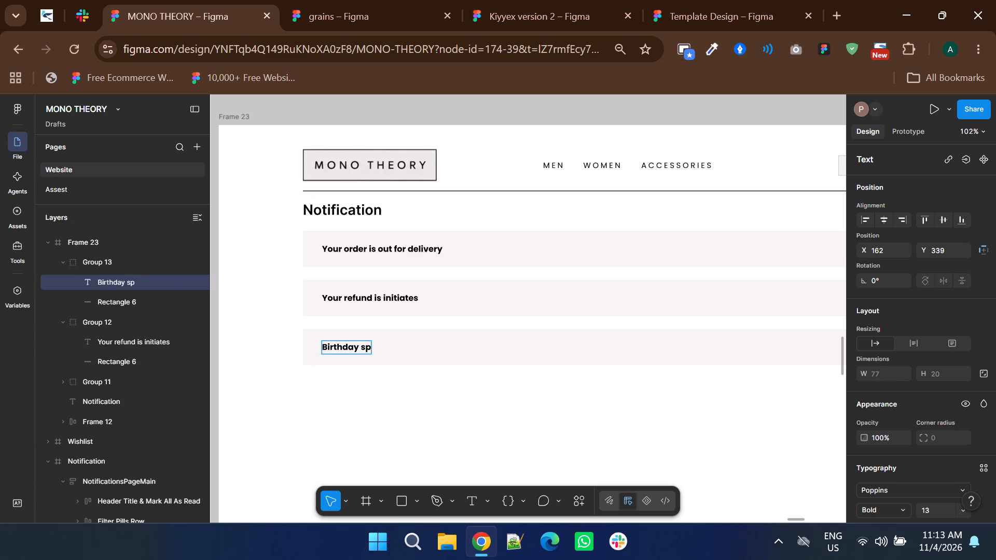
pyautogui.press('BackSpace')
pyautogui.write('spe')
pyautogui.write('cial')
pyautogui.press('space')
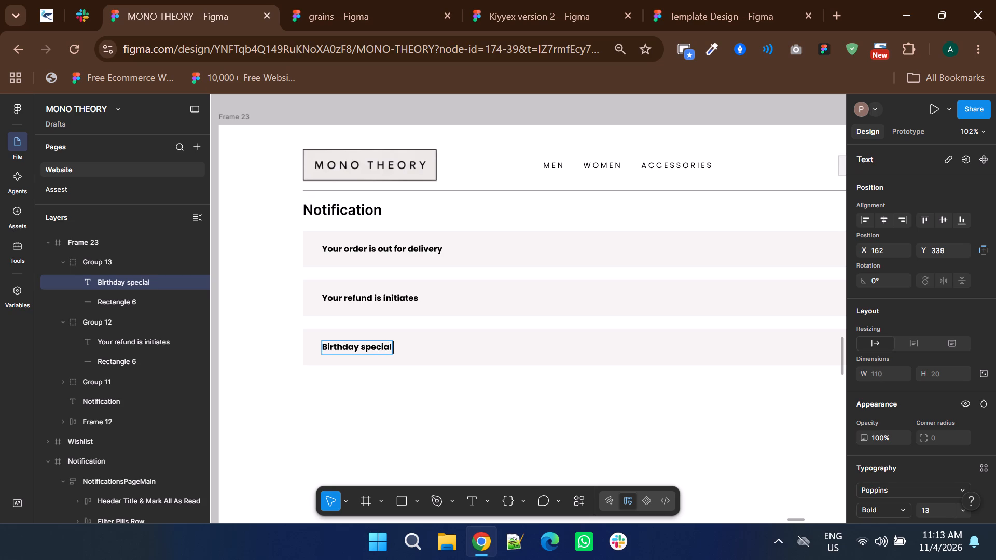
pyautogui.press('o')
pyautogui.press('BackSpace')
pyautogui.write('Offer')
pyautogui.click(437, 367)
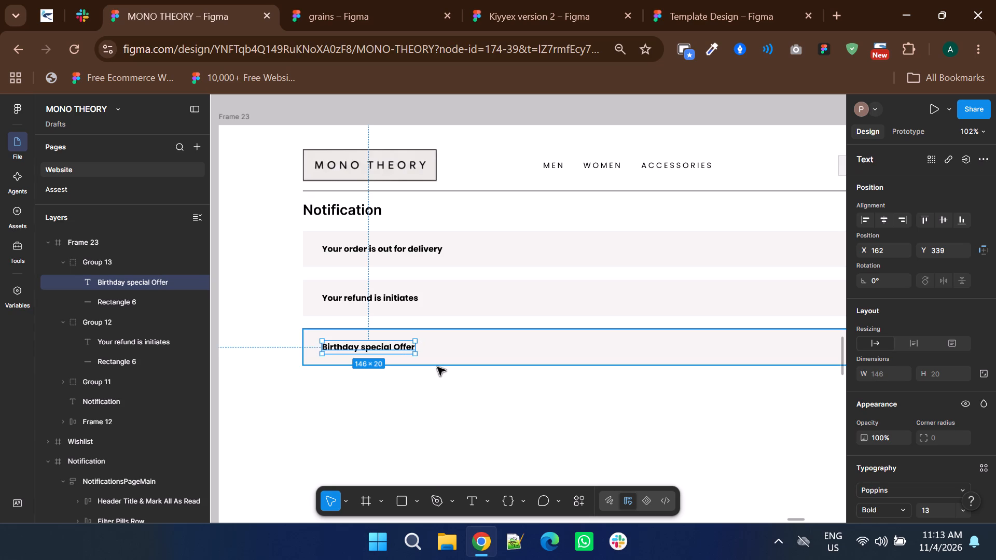
pyautogui.click(437, 367)
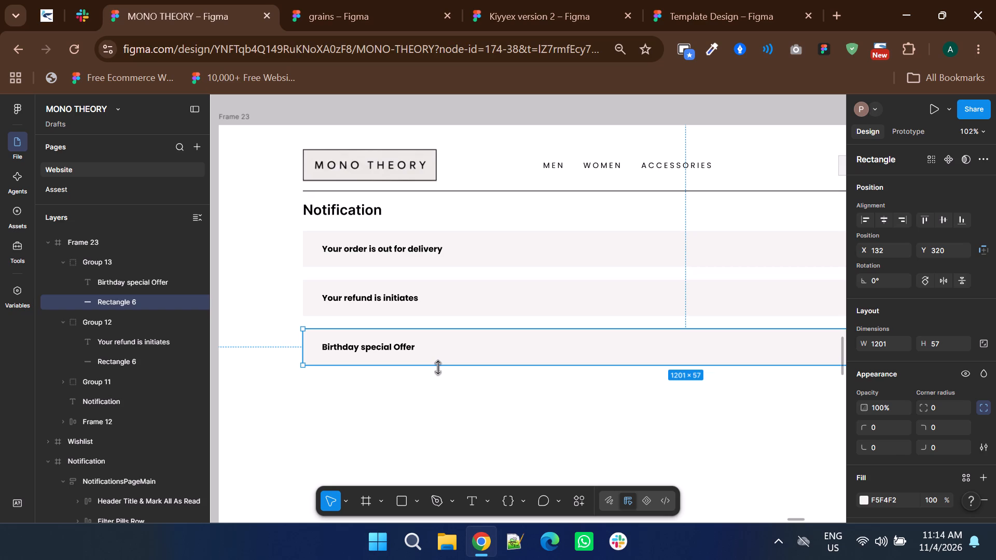
pyautogui.scroll(-1, 437, 367)
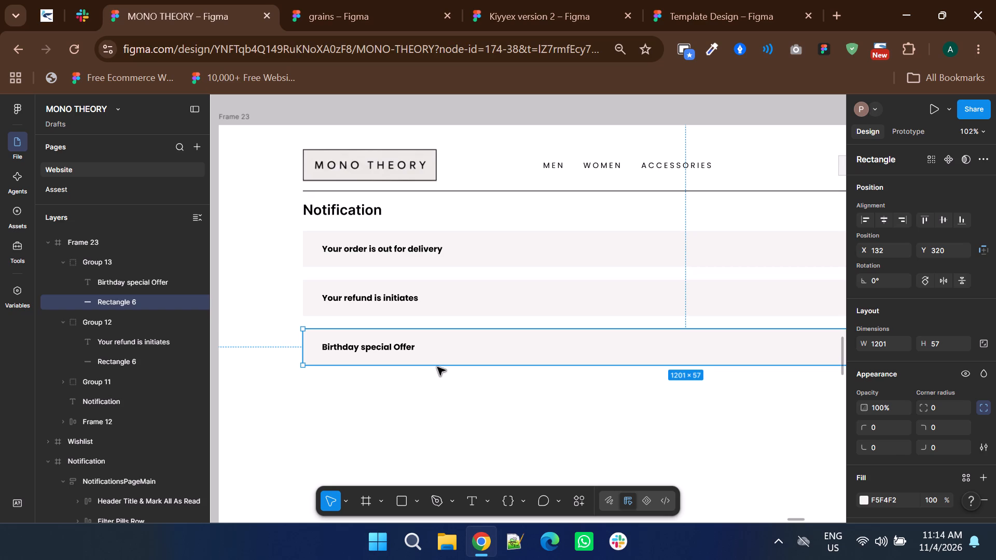
pyautogui.click(437, 367)
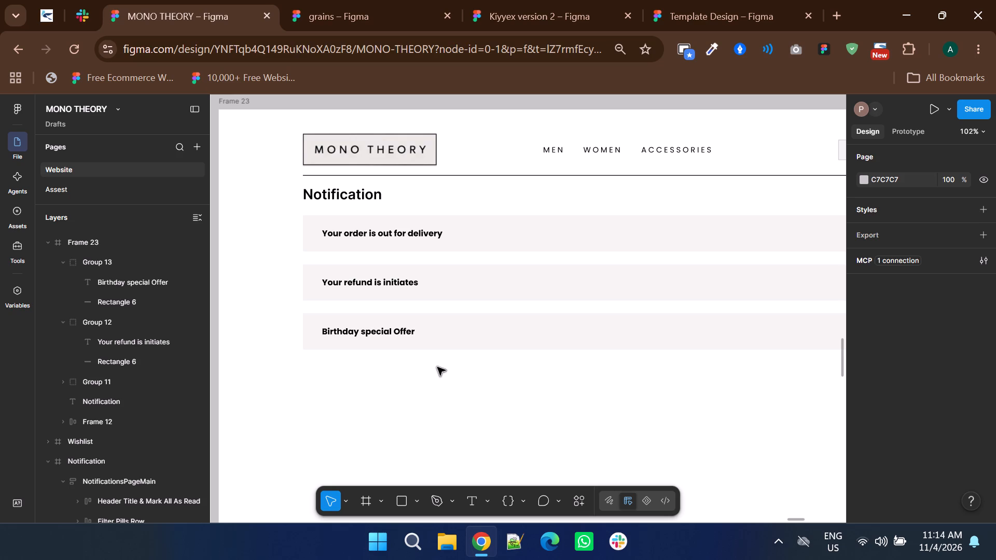
# Duplicate the "Birthday special Offer" row below as a fourth row at X 132, Y 397, keeping the 20 px gap.
pyautogui.click(477, 335)
pyautogui.moveTo(477, 335); pyautogui.dragTo(489, 379)
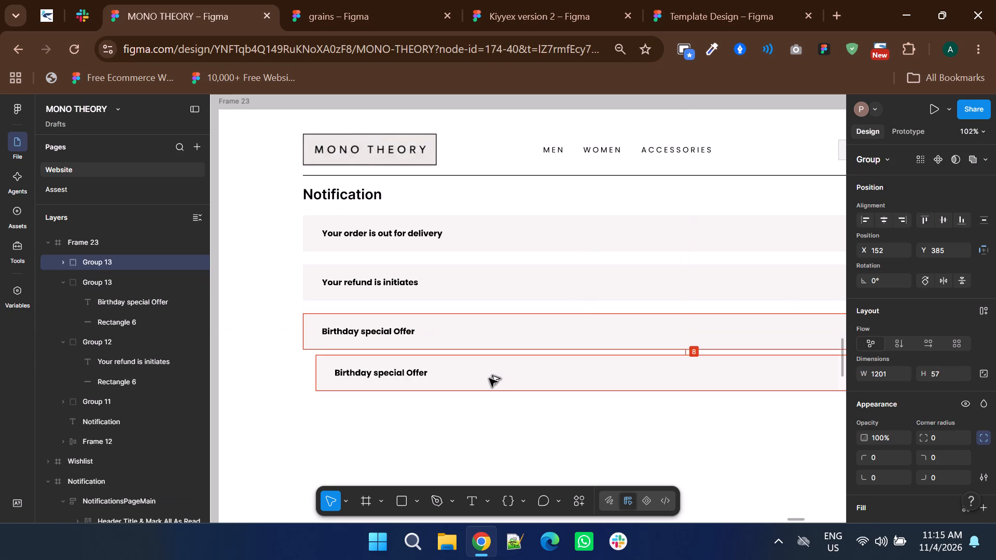
pyautogui.moveTo(489, 379); pyautogui.dragTo(479, 390)
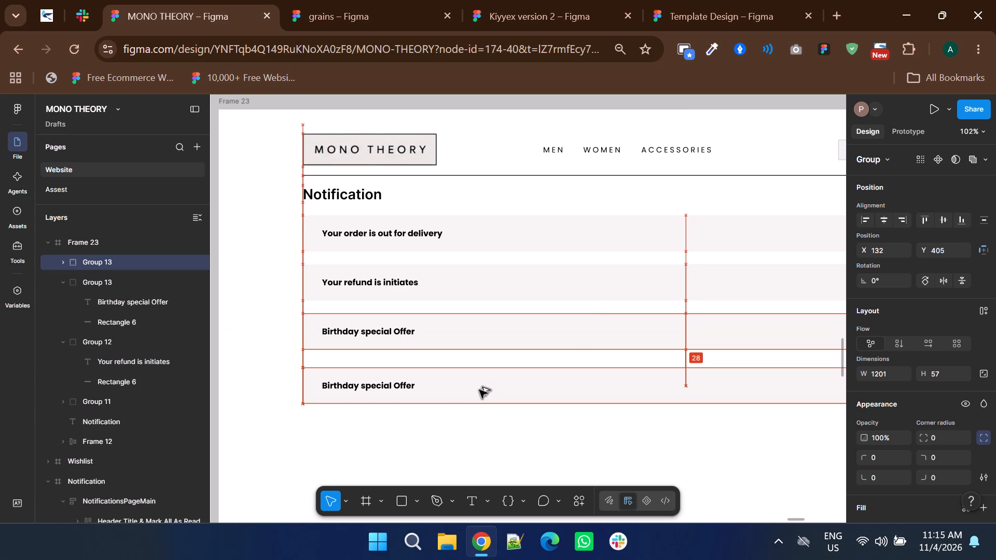
pyautogui.moveTo(479, 390); pyautogui.dragTo(481, 383)
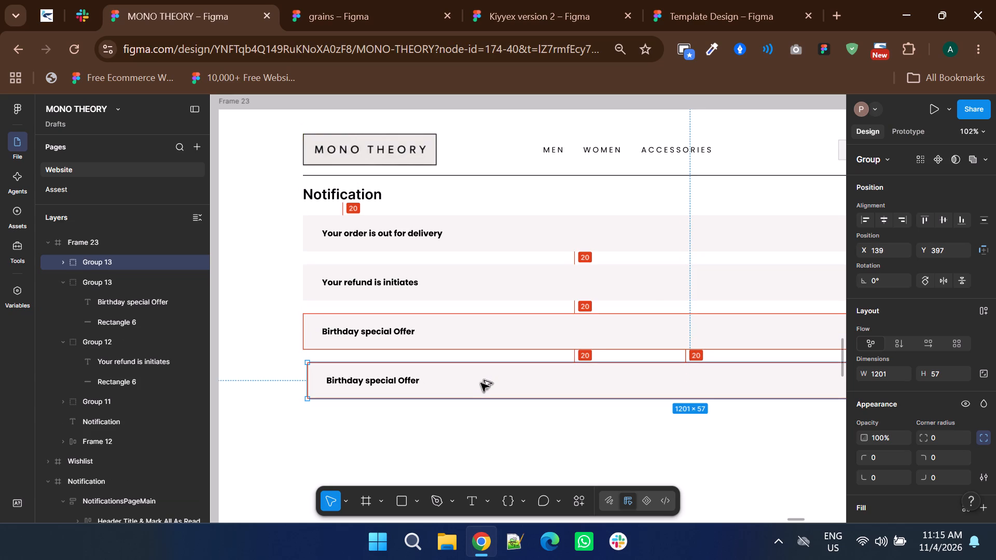
pyautogui.moveTo(481, 383); pyautogui.dragTo(479, 383)
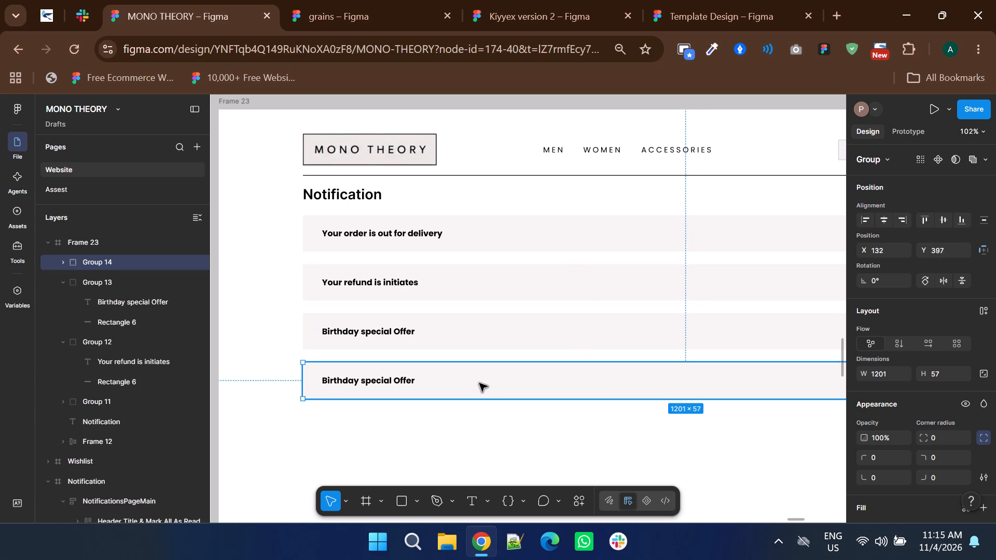
# Replace the fourth notification row's text with "Delivery Completed" and clear the selection.
pyautogui.keyDown('ctrl'); pyautogui.doubleClick(380, 384); pyautogui.keyUp('ctrl')
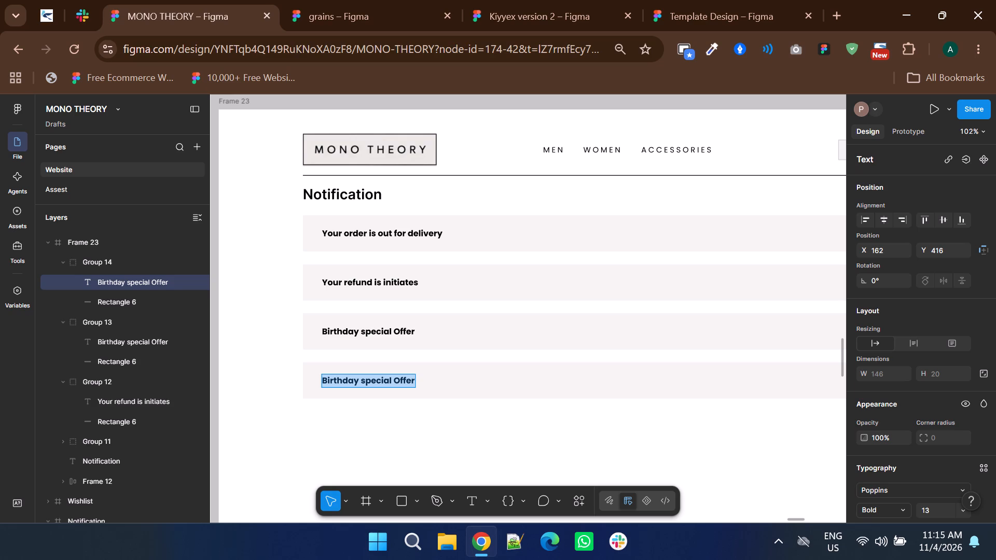
pyautogui.hotkey('shift', 'e')
pyautogui.press('BackSpace')
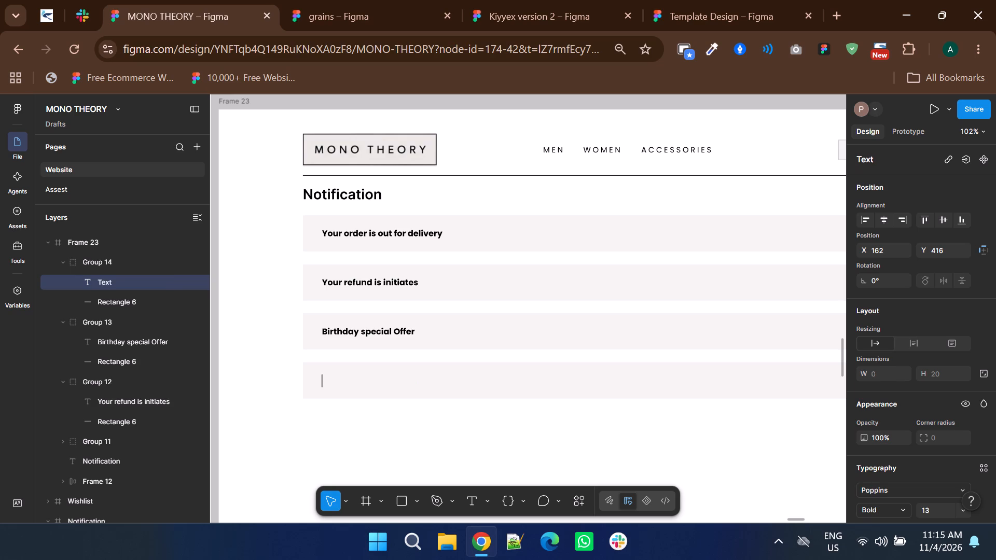
pyautogui.write('Delivery Comple')
pyautogui.write('ted')
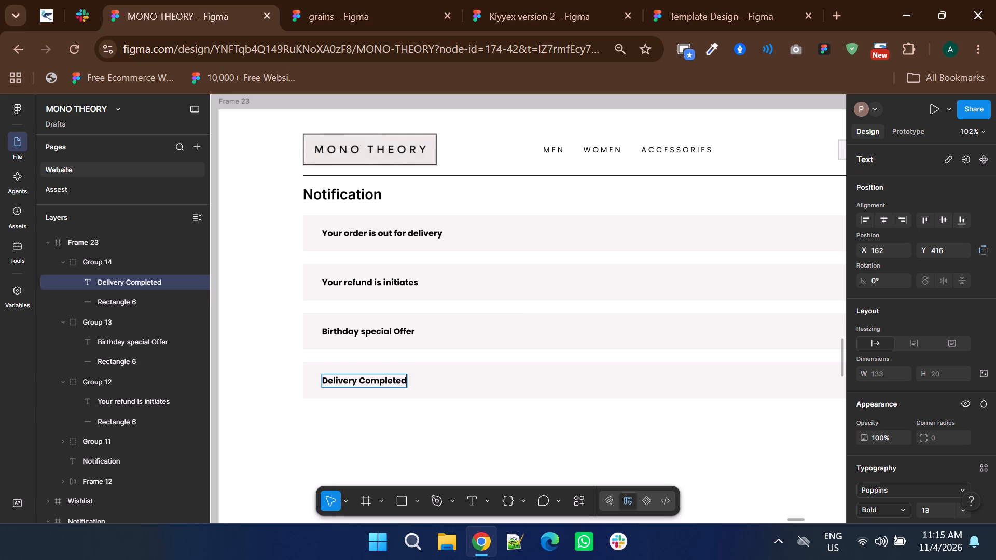
pyautogui.click(394, 433)
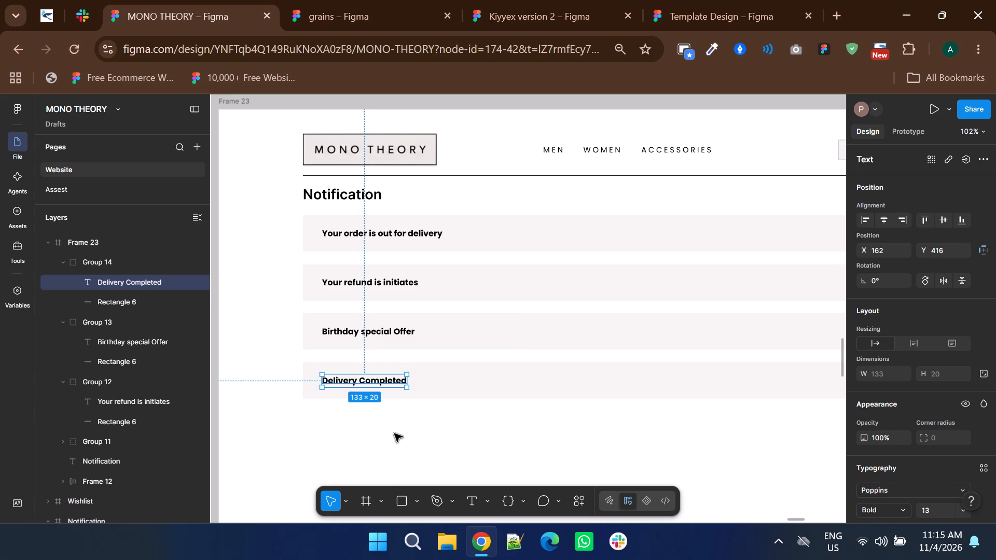
pyautogui.click(394, 433)
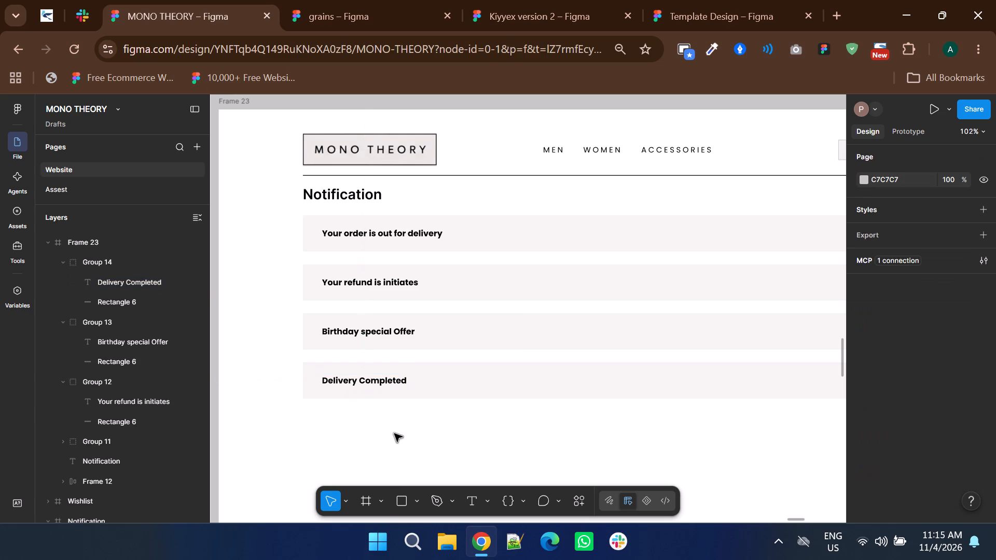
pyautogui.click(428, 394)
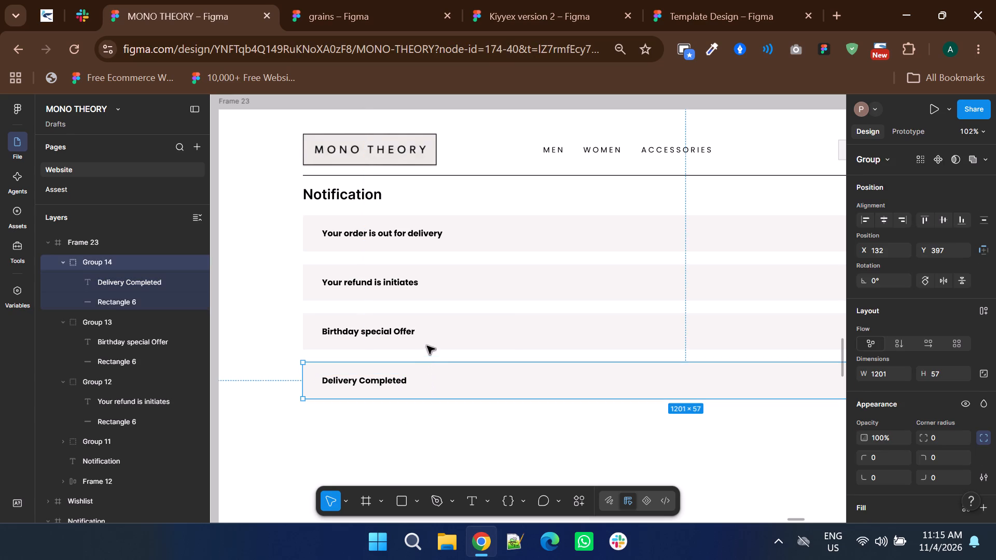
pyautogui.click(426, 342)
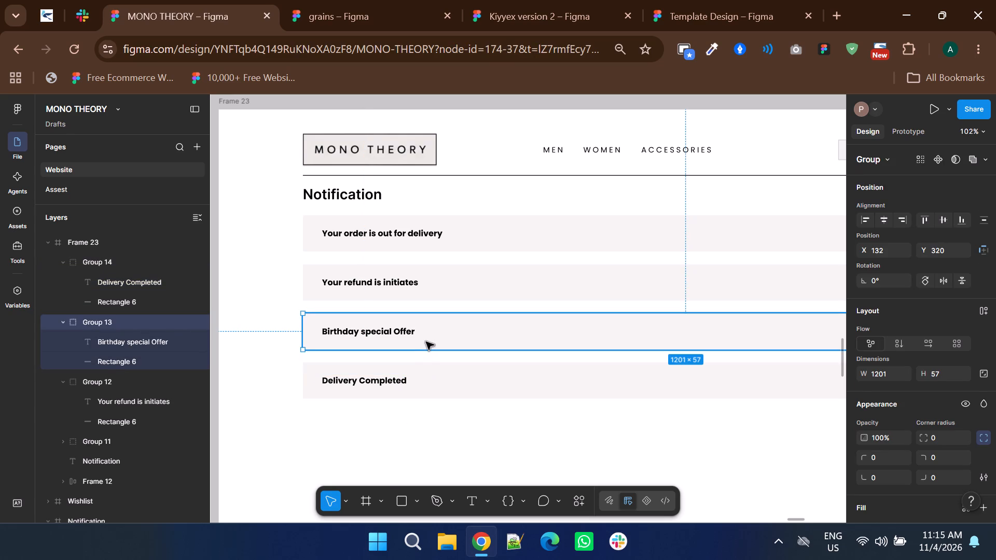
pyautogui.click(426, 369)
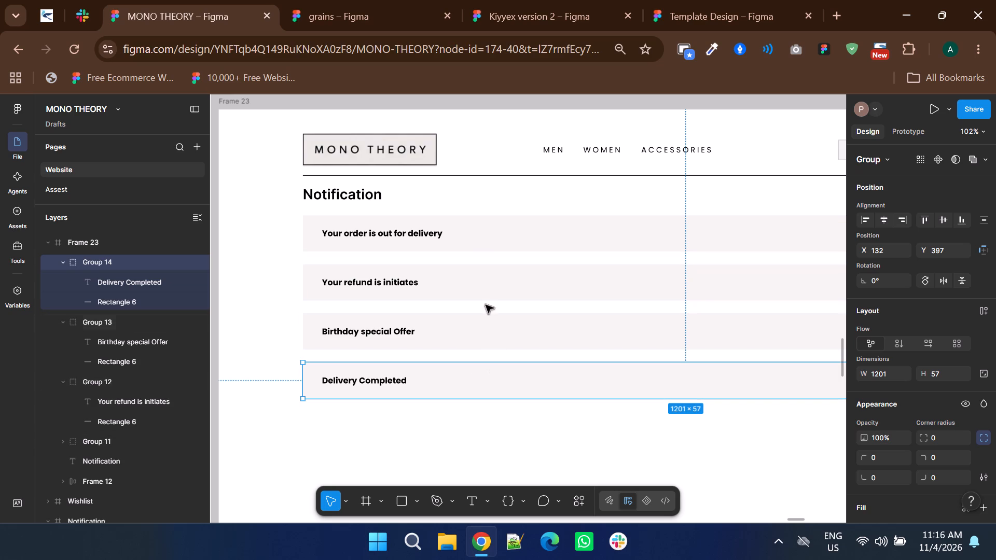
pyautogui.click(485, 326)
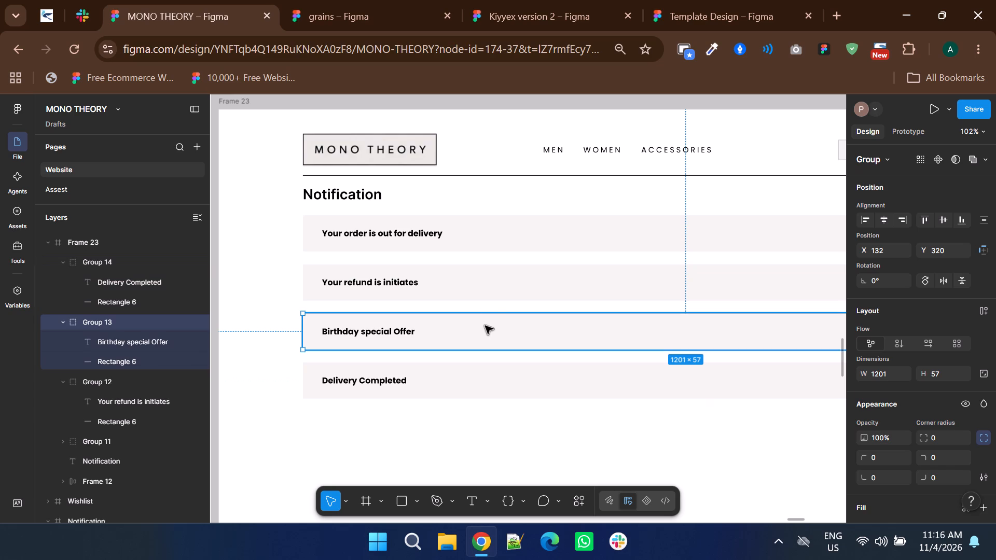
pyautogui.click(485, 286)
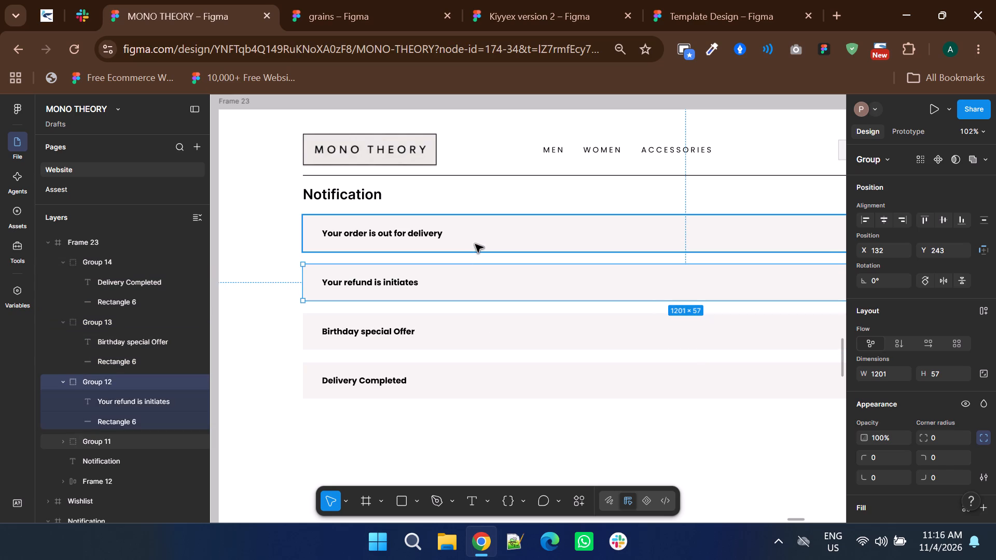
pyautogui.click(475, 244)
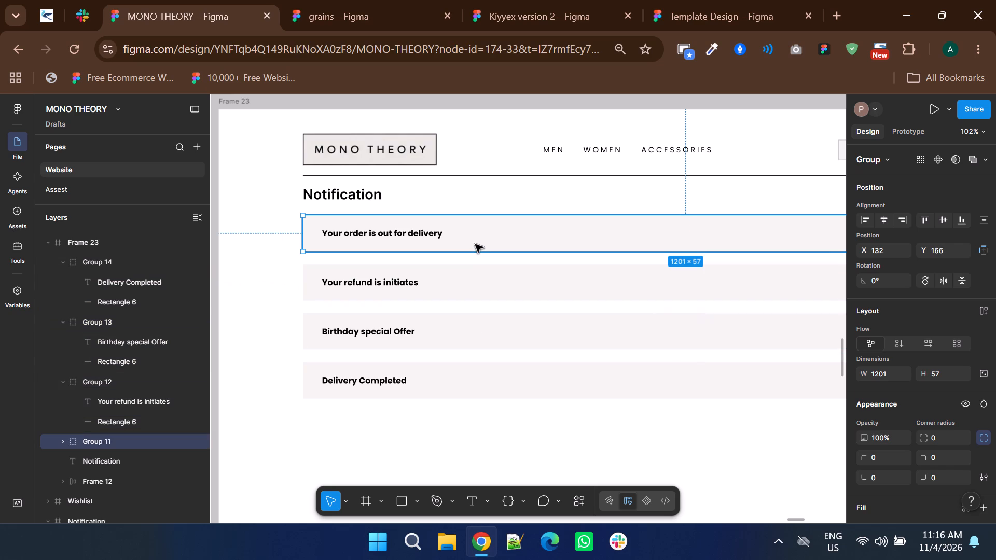
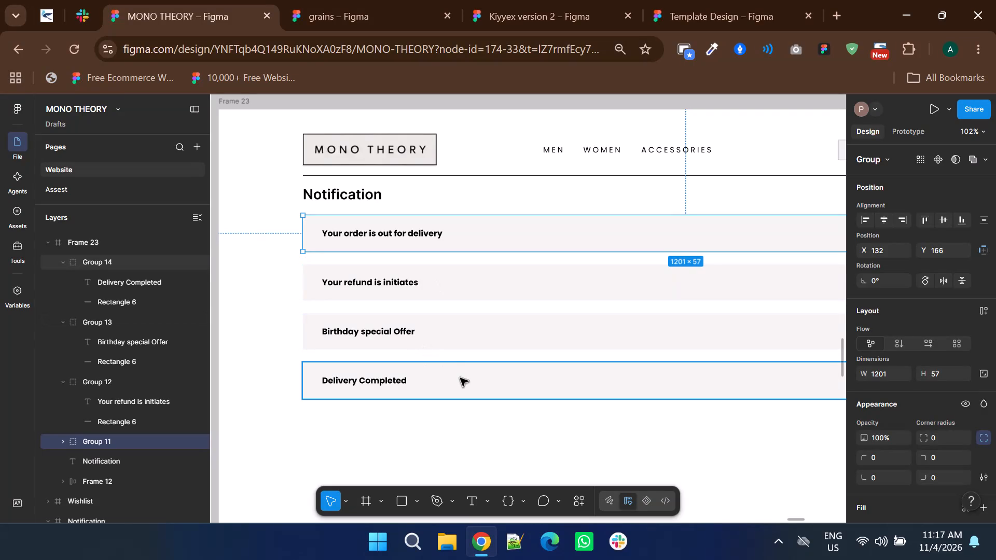
# Duplicate the "Delivery Completed" row below as a fifth row, left-aligned with the others at Y 474 with a 20 px gap.
pyautogui.keyDown('alt'); pyautogui.moveTo(460, 378); pyautogui.dragTo(461, 425); pyautogui.keyUp('alt')
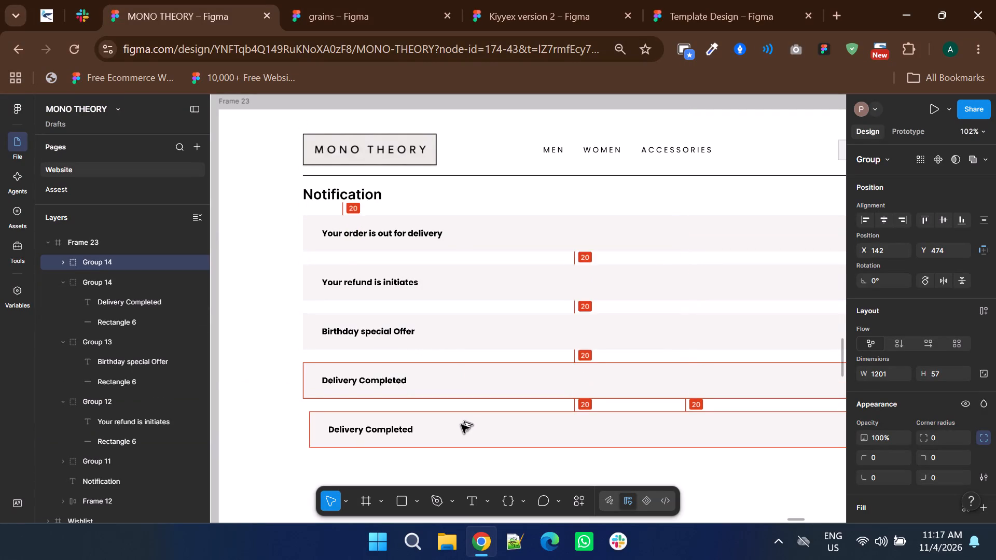
pyautogui.keyDown('alt'); pyautogui.moveTo(461, 425); pyautogui.dragTo(461, 428); pyautogui.keyUp('alt')
# Replace the fifth notification row's text with "Please rate your experience" and clear the selection.
pyautogui.keyDown('ctrl'); pyautogui.doubleClick(369, 432); pyautogui.keyUp('ctrl')
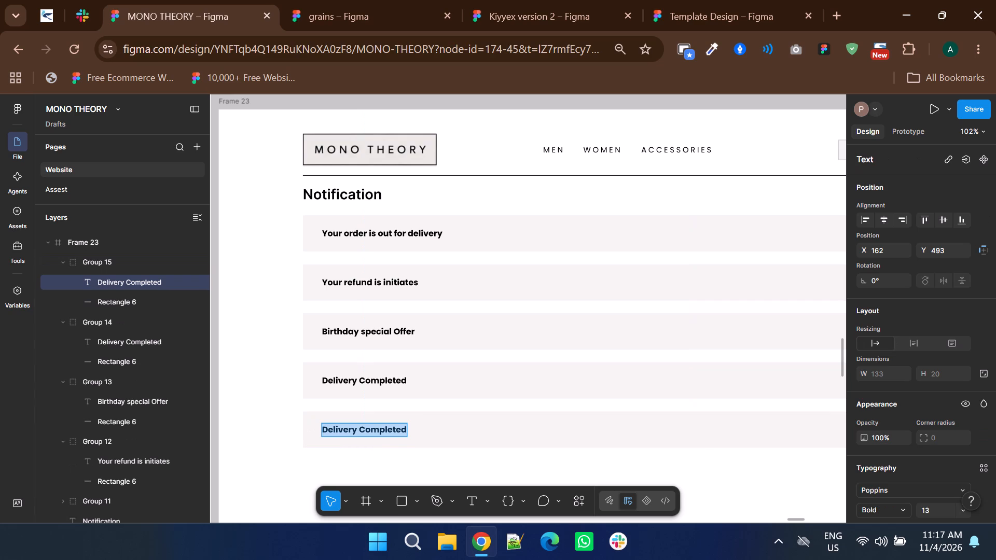
pyautogui.write('Ples')
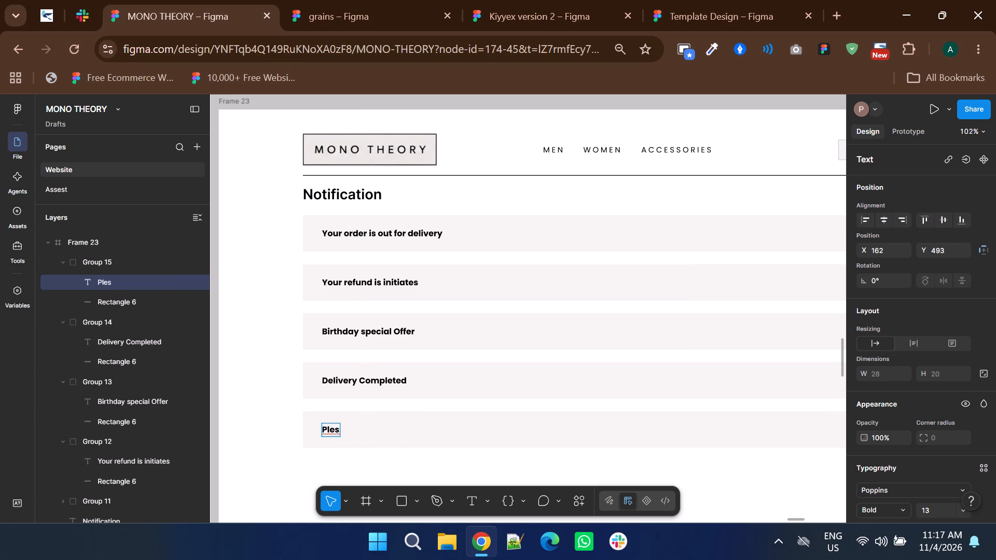
pyautogui.press('BackSpace')
pyautogui.write('ase')
pyautogui.press('space')
pyautogui.write('Ra')
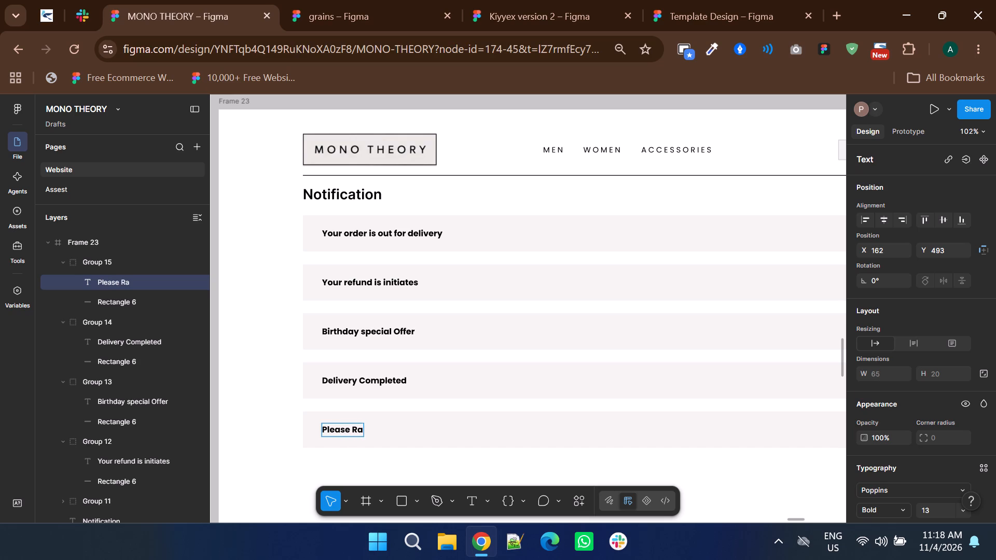
pyautogui.press('BackSpace')
pyautogui.press('BackSpace')
pyautogui.press('r')
pyautogui.write('te')
pyautogui.press('BackSpace')
pyautogui.press('BackSpace')
pyautogui.write('ate you')
pyautogui.press('space')
pyautogui.press('BackSpace')
pyautogui.write('r expei')
pyautogui.press('BackSpace')
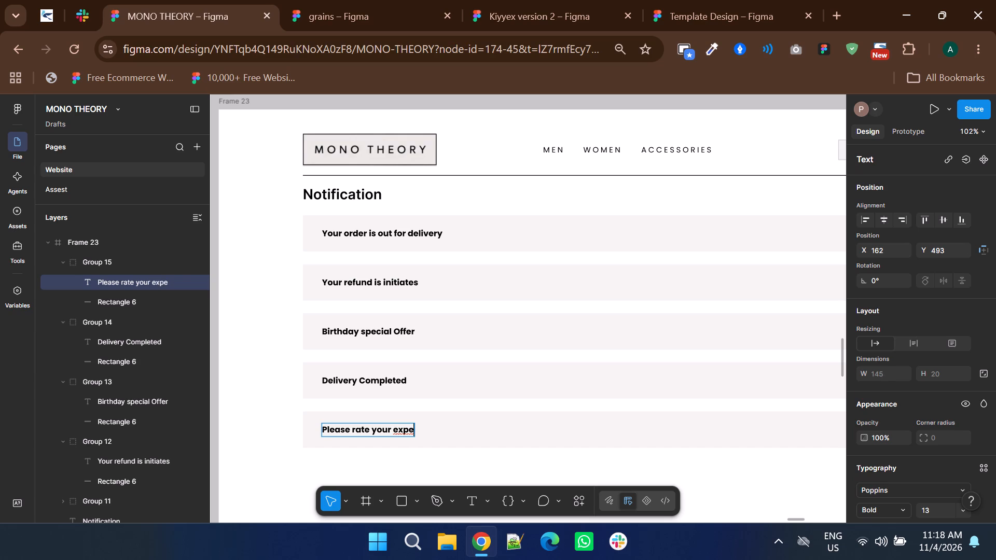
pyautogui.write('rience')
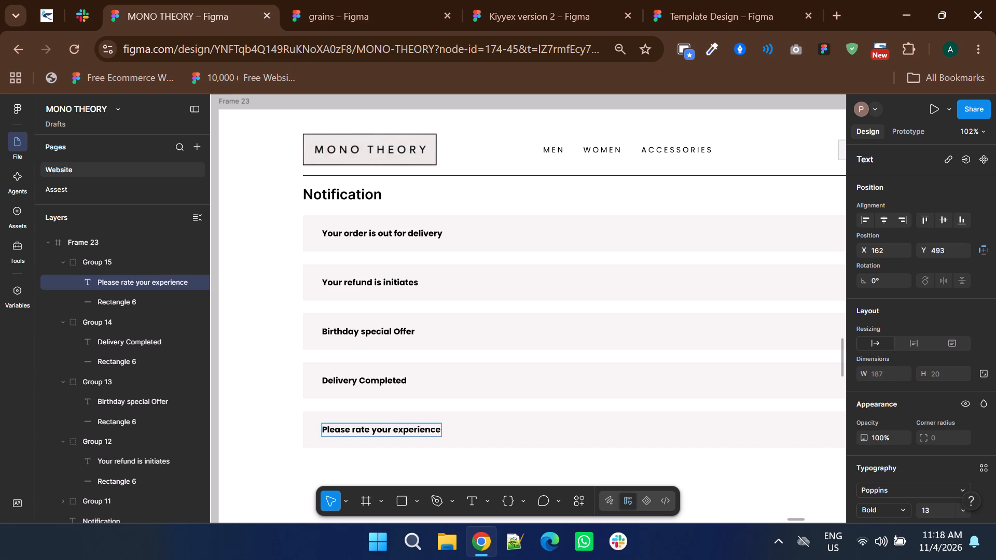
pyautogui.scroll(-1, 389, 412)
pyautogui.click(453, 399)
pyautogui.keyDown('shift'); pyautogui.scroll(-1, 452, 399); pyautogui.keyUp('shift')
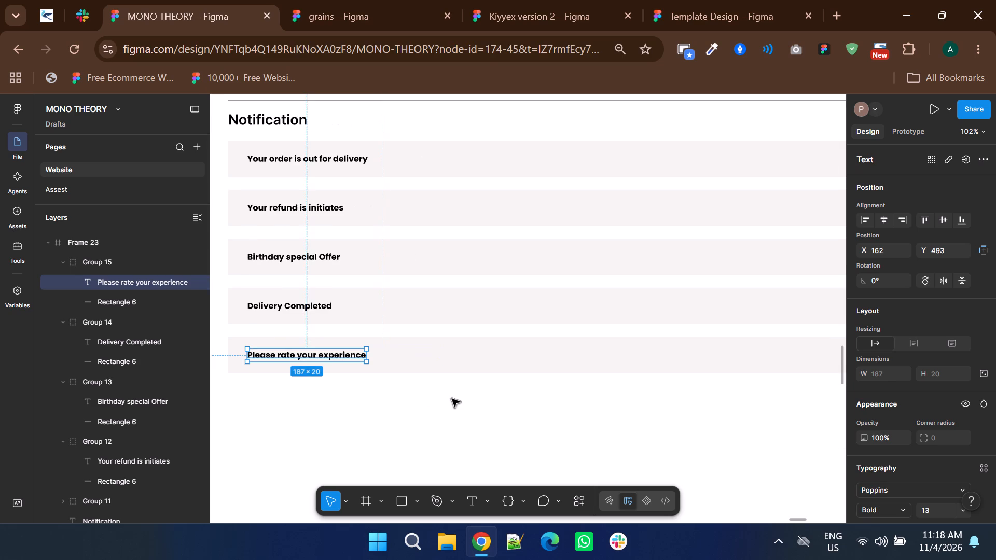
pyautogui.click(452, 399)
# Draw a closed rectangular Pen path of about 1195.5 × 66.5 just below the fifth row, at about X 134.5, Y 547.5.
pyautogui.click(436, 505)
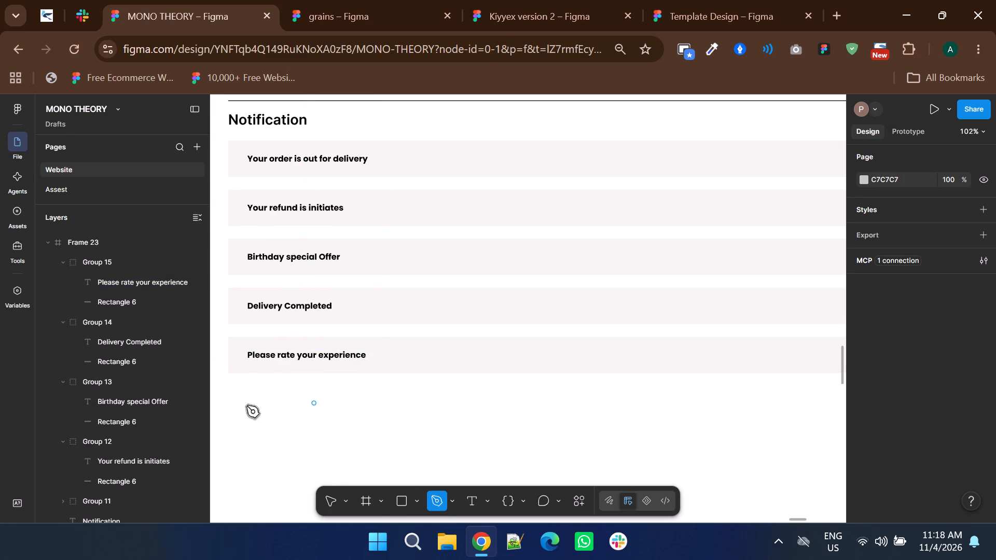
pyautogui.click(230, 383)
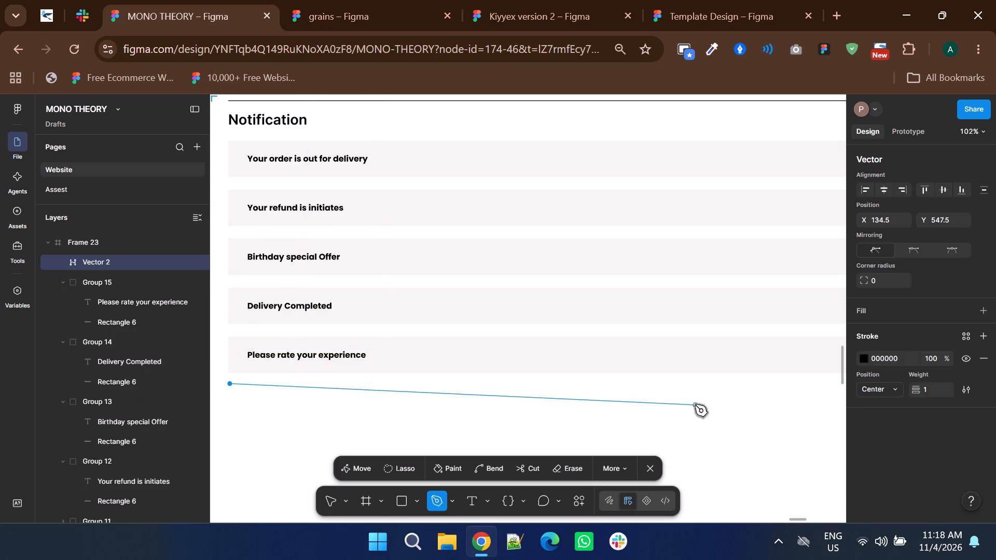
pyautogui.keyDown('shift'); pyautogui.scroll(-4, 687, 400); pyautogui.keyUp('shift')
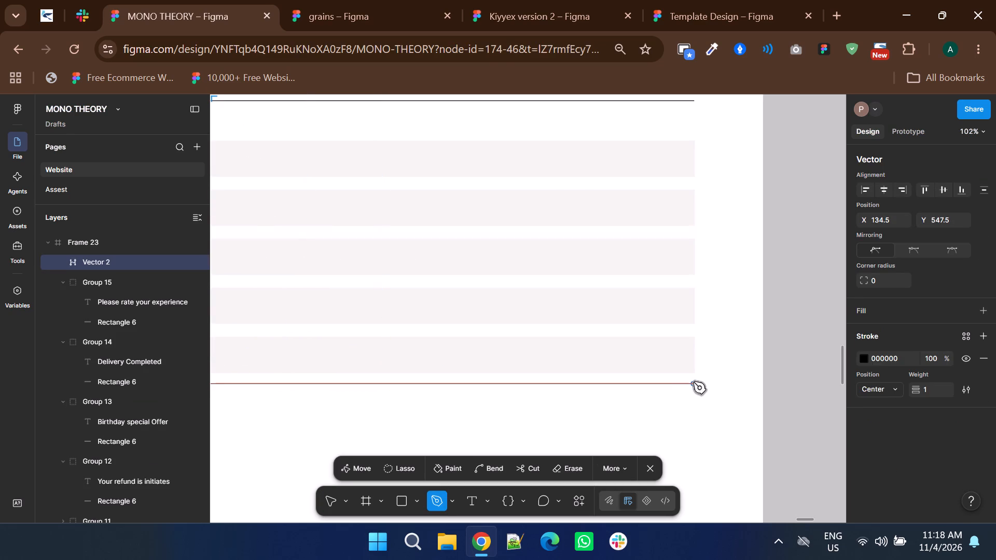
pyautogui.click(693, 382)
pyautogui.click(694, 426)
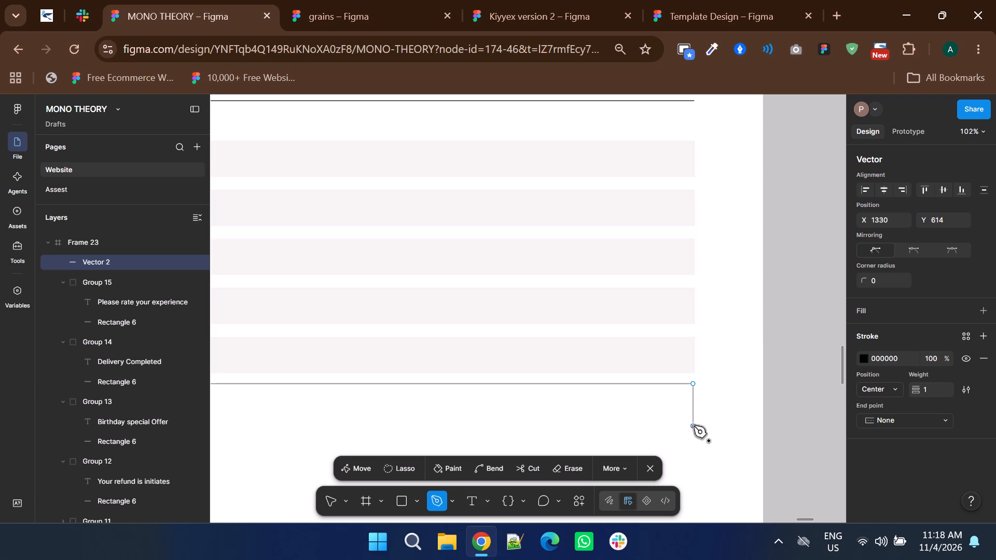
pyautogui.keyDown('ctrl'); pyautogui.scroll(-2, 694, 426); pyautogui.keyUp('ctrl')
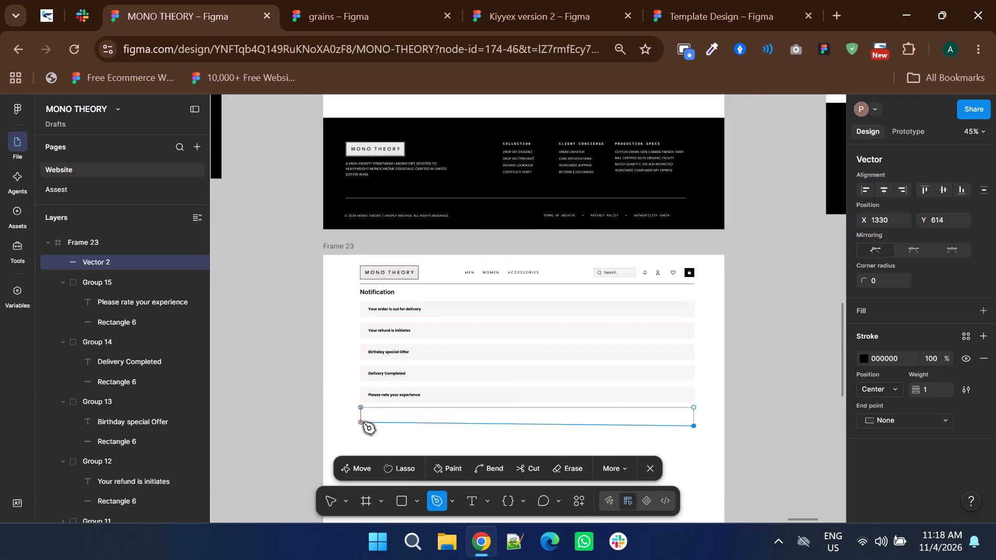
pyautogui.keyDown('ctrl'); pyautogui.scroll(1, 363, 422); pyautogui.keyUp('ctrl')
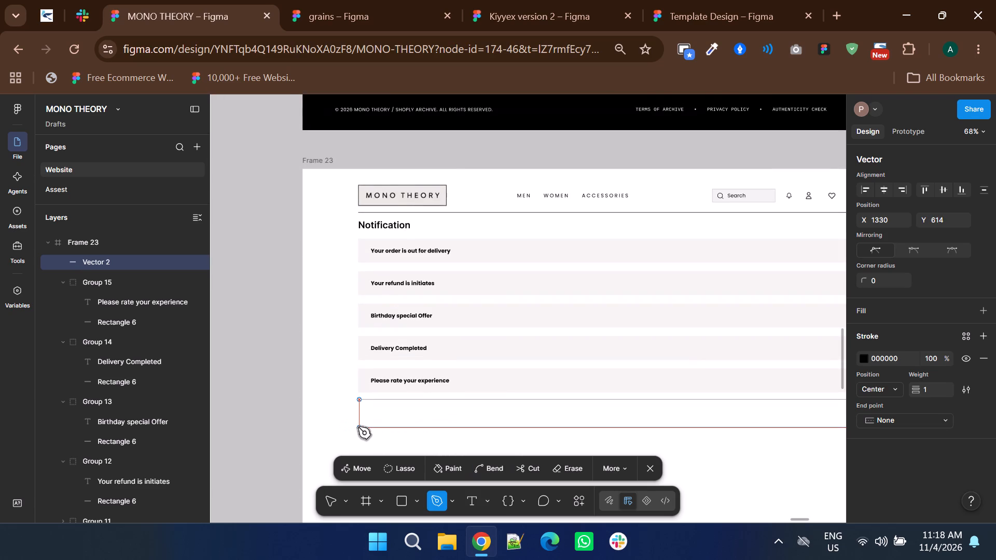
pyautogui.keyDown('shift'); pyautogui.click(358, 427); pyautogui.keyUp('shift')
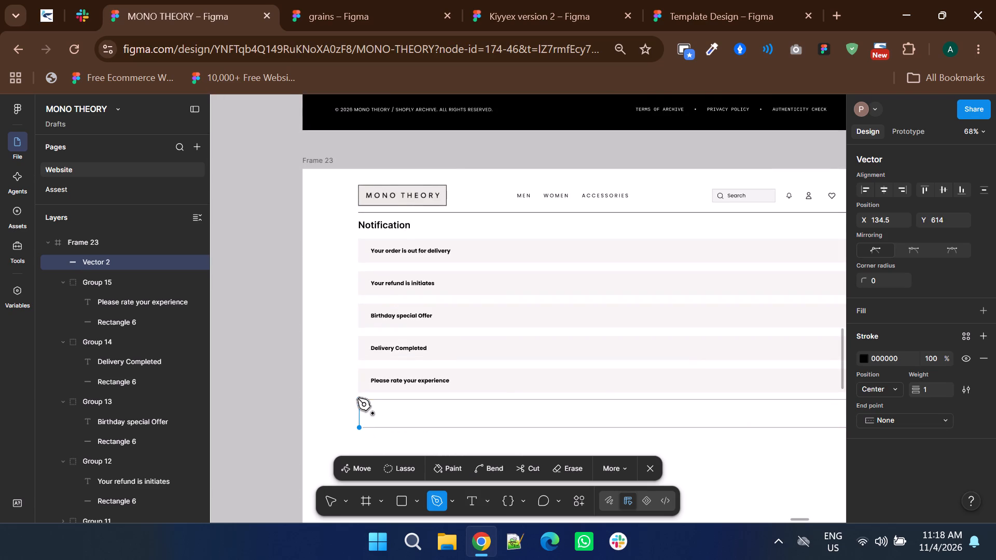
pyautogui.keyDown('shift'); pyautogui.click(357, 398); pyautogui.keyUp('shift')
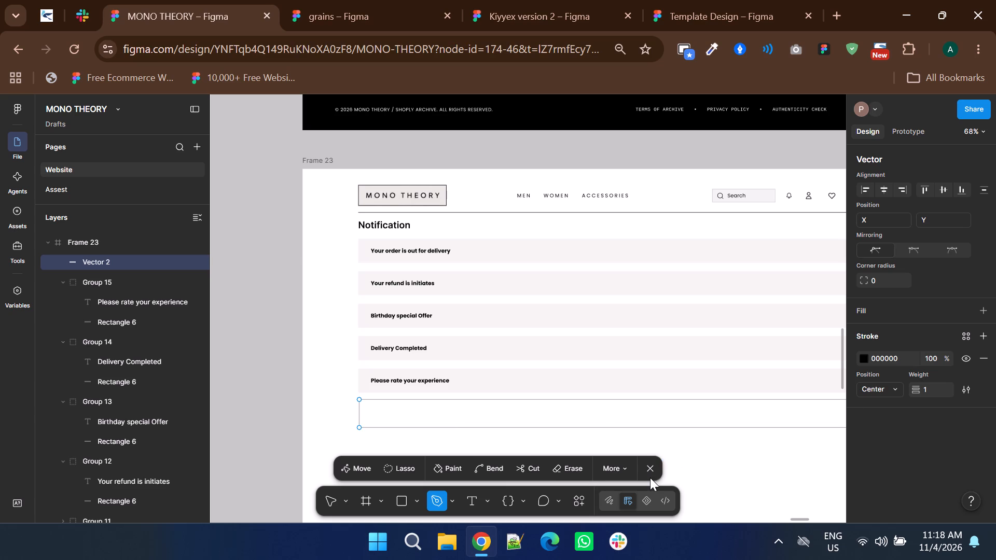
pyautogui.click(651, 465)
# Give the new rectangular path the fill F5F4F2, sampled from the notification row above, and remove its black stroke.
pyautogui.click(858, 438)
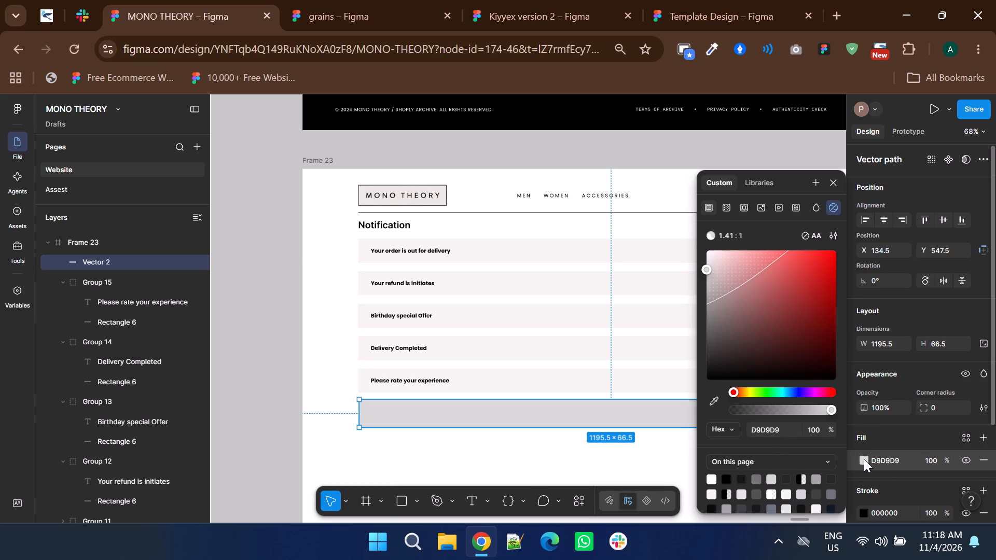
pyautogui.click(864, 459)
pyautogui.click(867, 460)
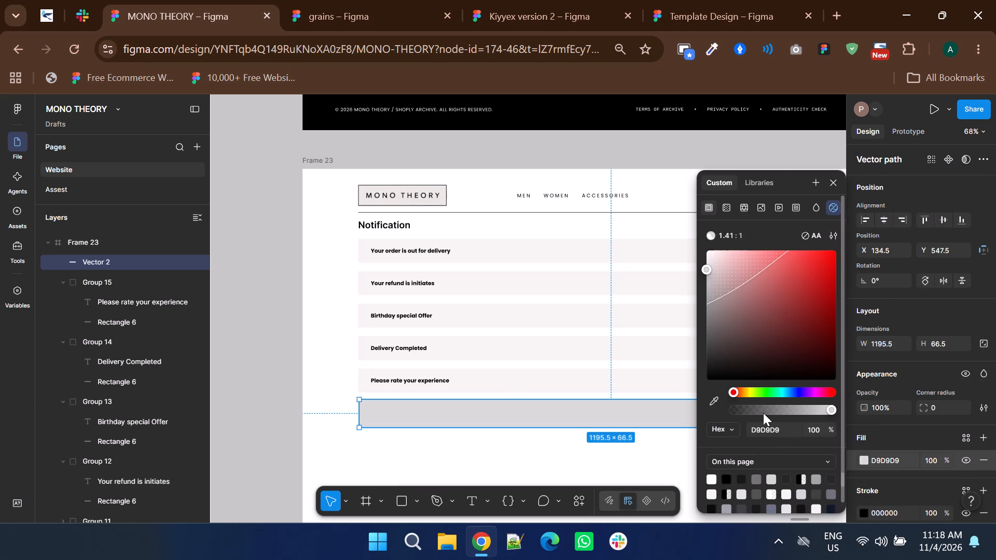
pyautogui.click(713, 399)
pyautogui.click(665, 383)
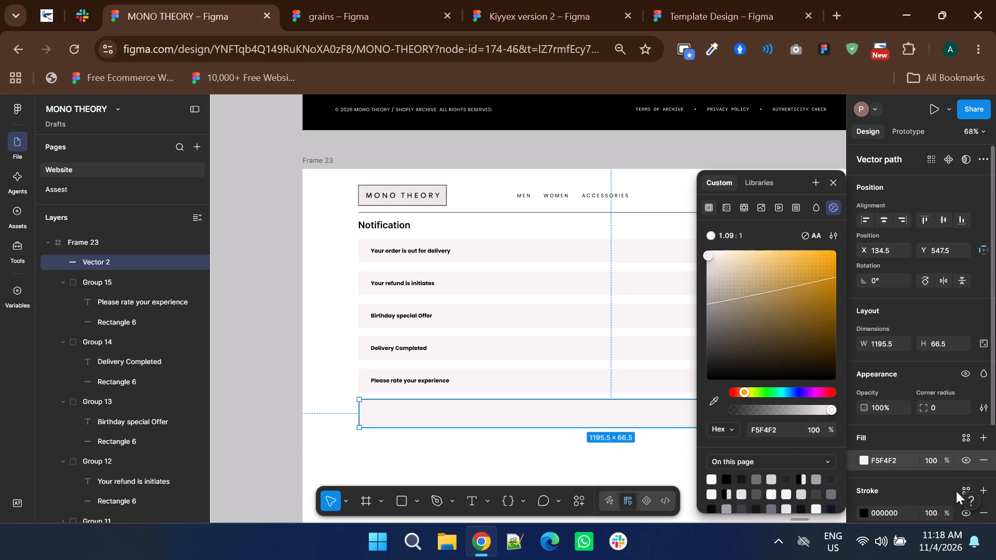
pyautogui.click(984, 510)
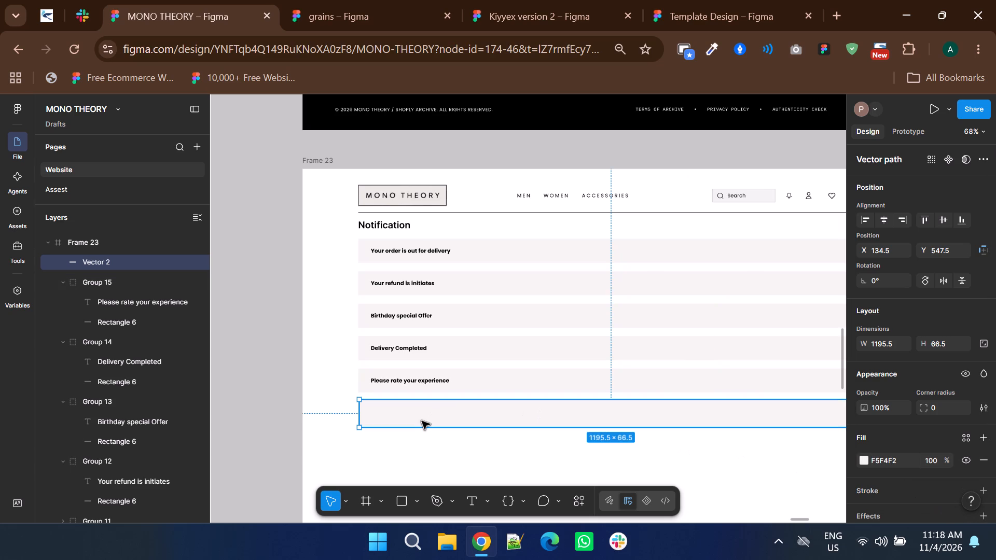
pyautogui.click(422, 421)
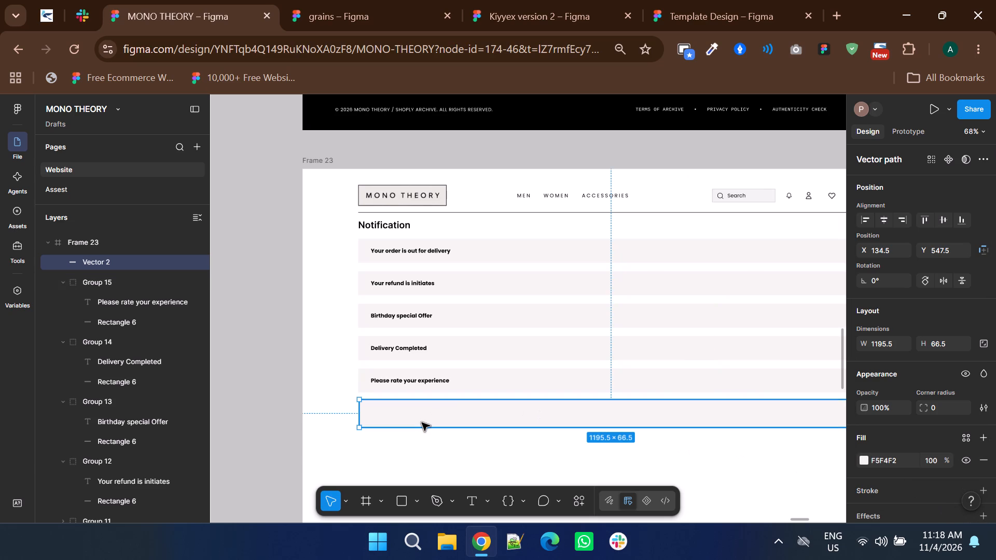
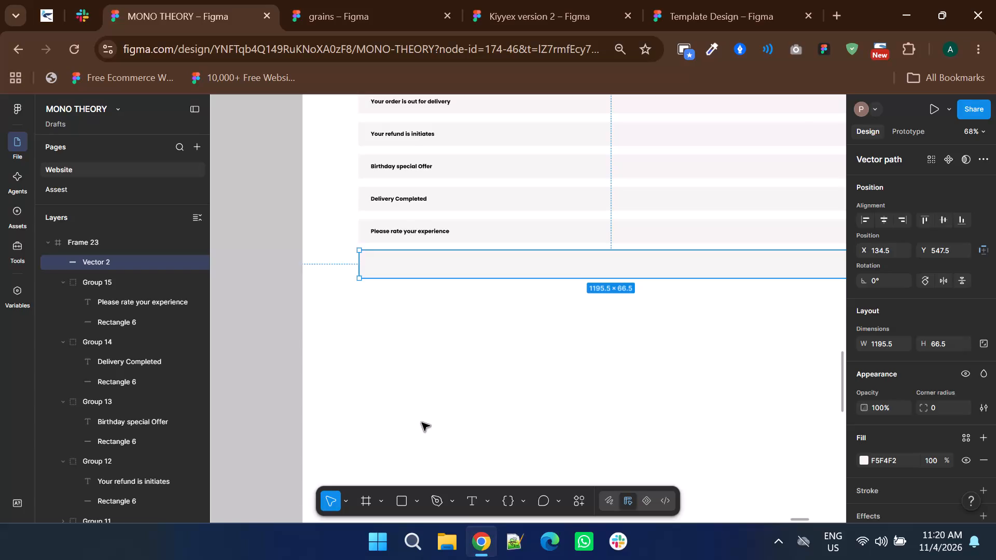
# Draw a closed rectangular Pen path of about 115 × 32 inside the bottom block's right end, at about X 1201, Y 570.
pyautogui.scroll(1, 422, 423)
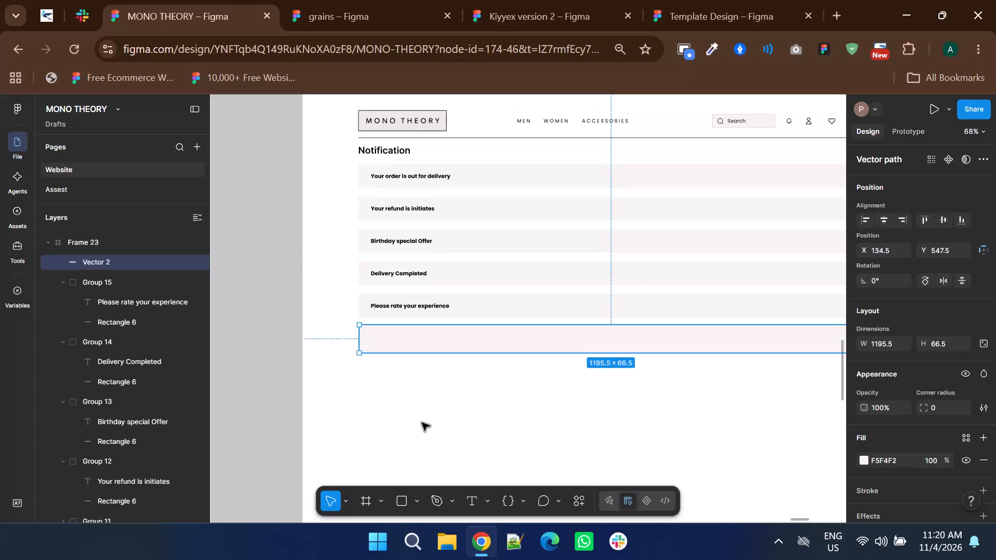
pyautogui.keyDown('ctrl'); pyautogui.scroll(-2, 422, 423); pyautogui.keyUp('ctrl')
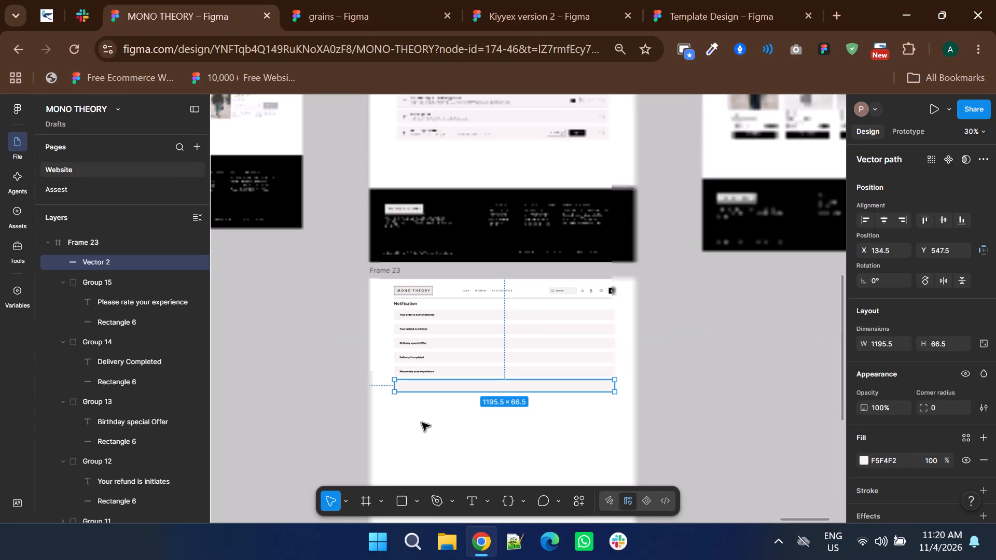
pyautogui.keyDown('ctrl'); pyautogui.scroll(4, 607, 386); pyautogui.keyUp('ctrl')
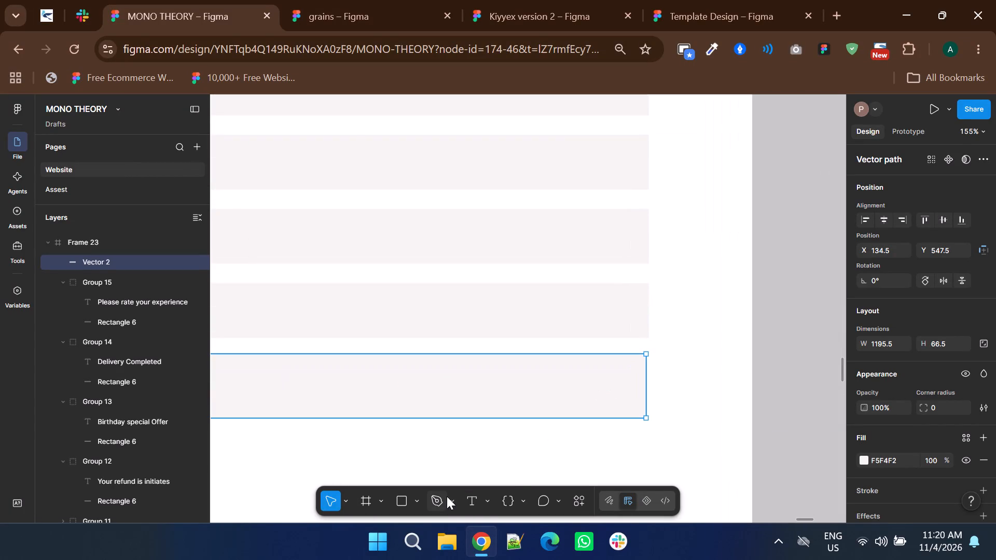
pyautogui.click(436, 496)
pyautogui.click(522, 375)
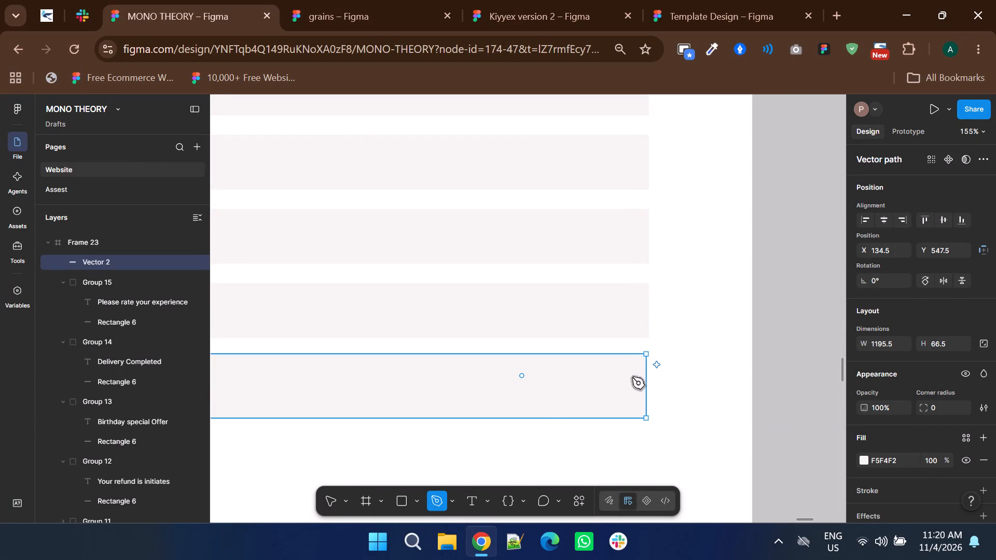
pyautogui.click(632, 375)
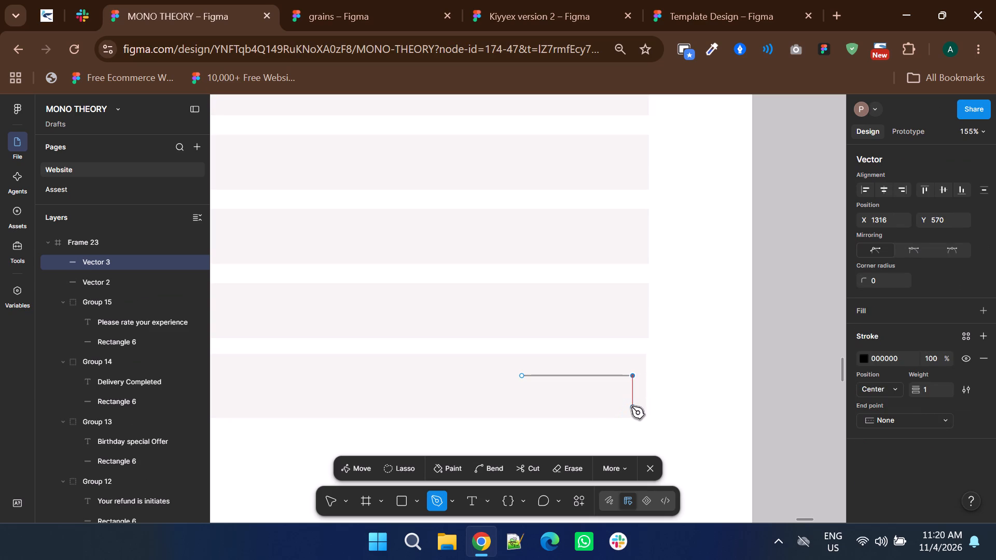
pyautogui.keyDown('shift'); pyautogui.click(631, 407); pyautogui.keyUp('shift')
pyautogui.keyDown('shift'); pyautogui.click(520, 406); pyautogui.keyUp('shift')
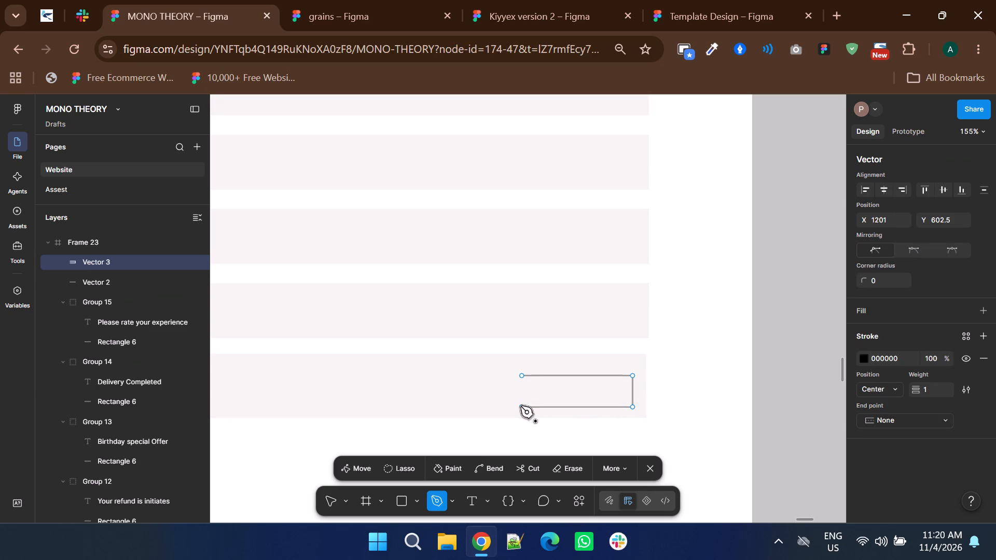
pyautogui.click(523, 375)
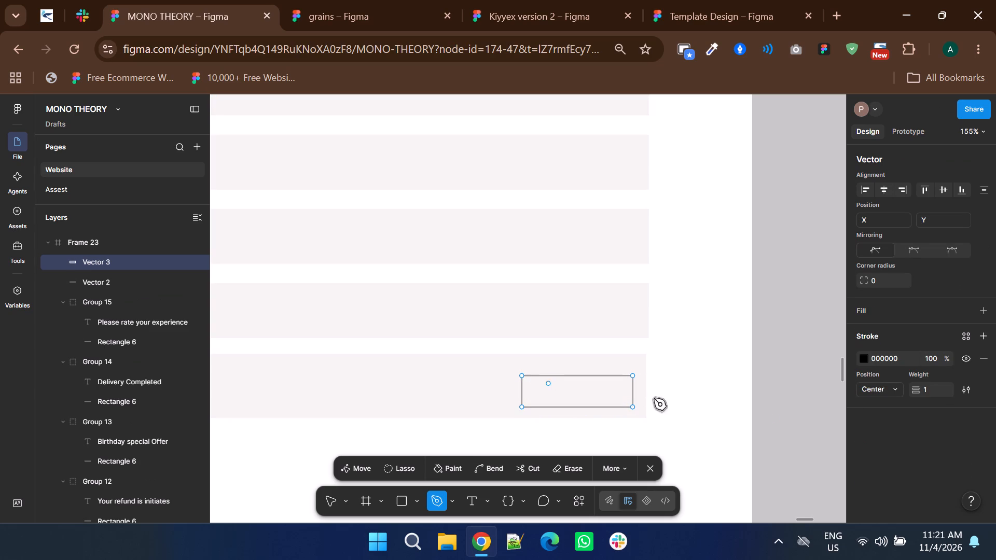
# Give the small rectangular path a black fill, 000000.
pyautogui.click(895, 303)
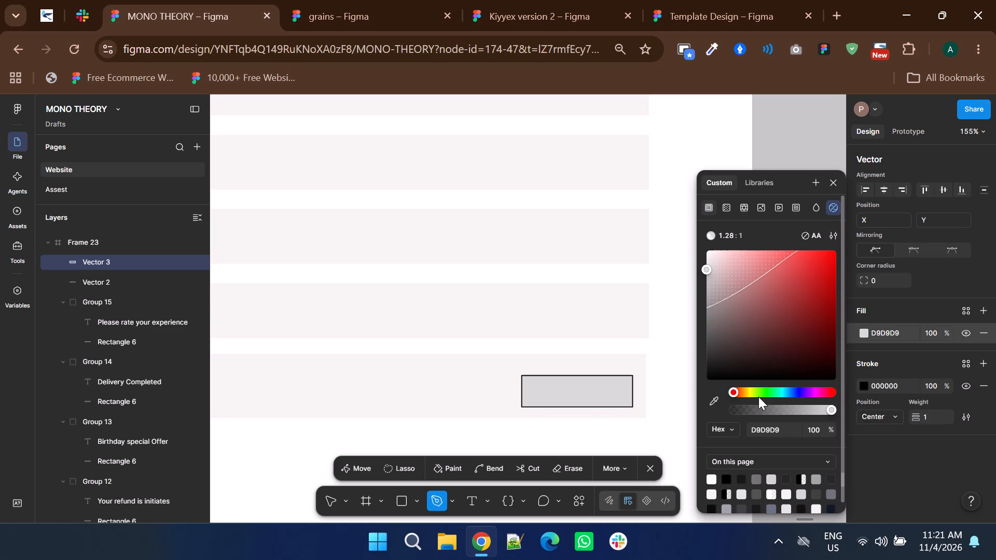
pyautogui.moveTo(717, 334); pyautogui.dragTo(628, 455)
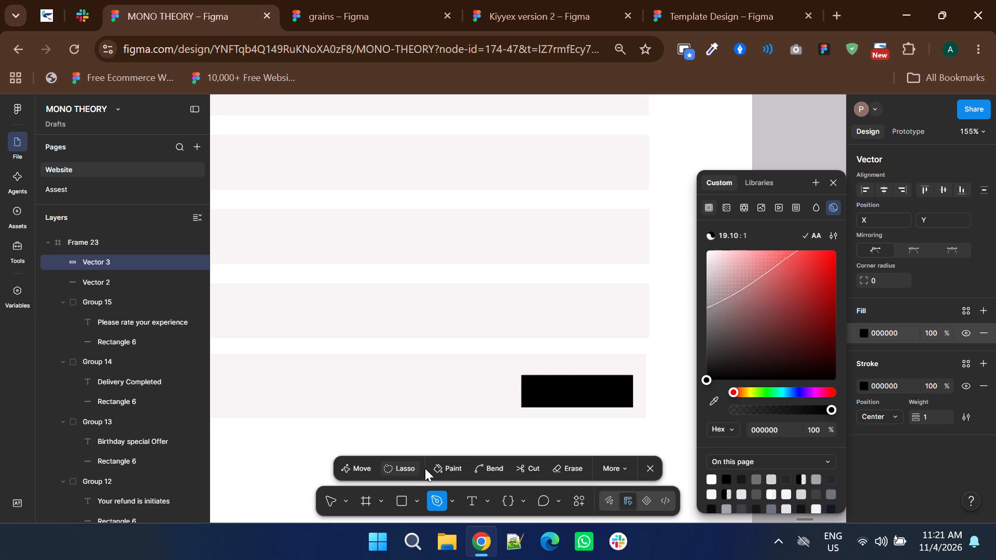
# Add the text "Rate your experience" over the black rectangle.
pyautogui.click(467, 501)
pyautogui.click(570, 388)
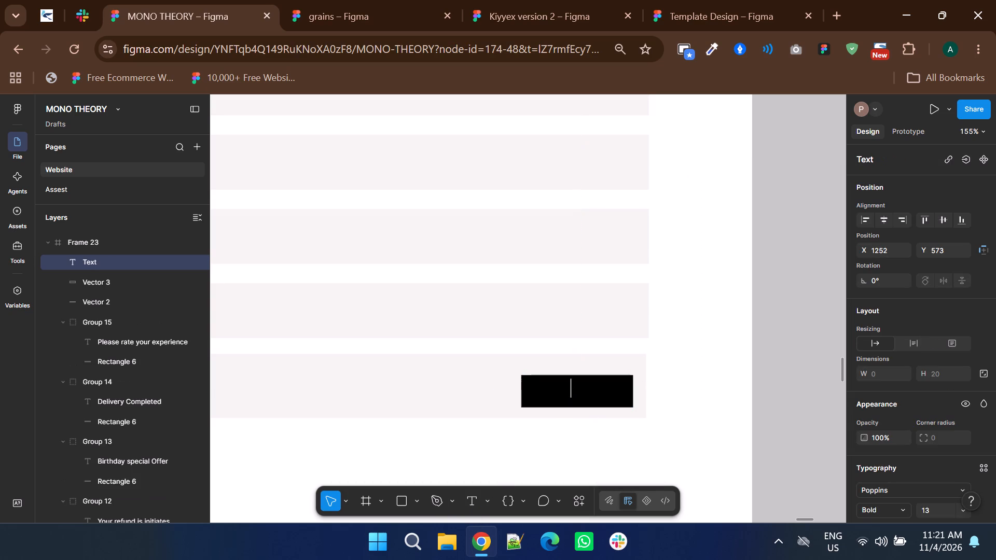
pyautogui.hotkey('shift', 'r')
pyautogui.write('ate you')
pyautogui.write('r')
pyautogui.press('space')
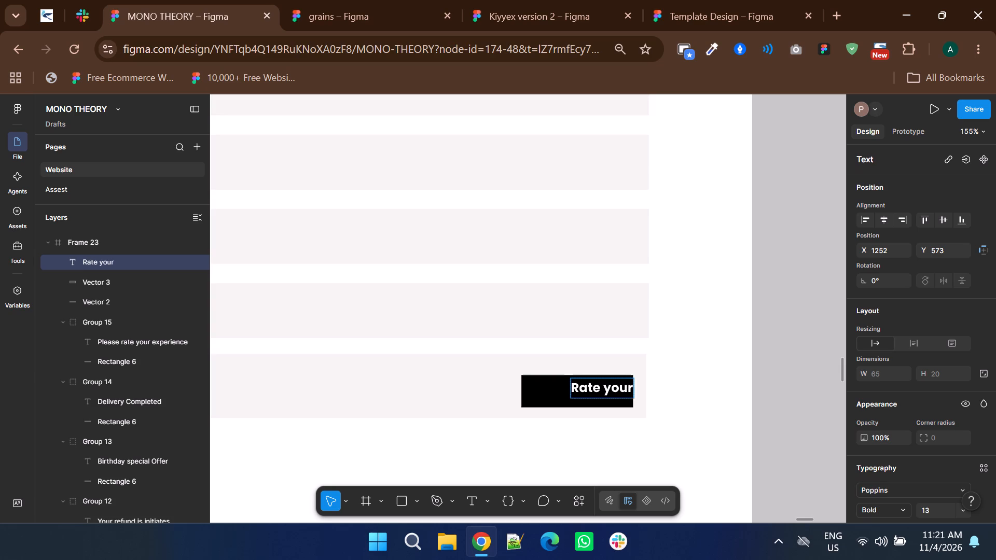
pyautogui.write('experience')
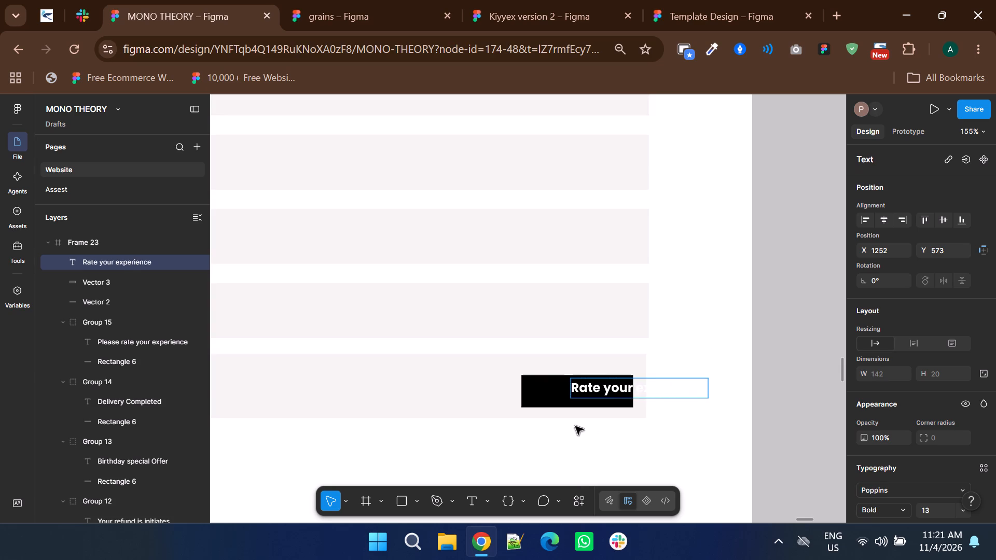
pyautogui.click(575, 426)
# Widen the black rectangle leftward to about 171 px and centre the "Rate your experience" text over it at about X 1160, Y 576.
pyautogui.moveTo(612, 387); pyautogui.dragTo(560, 392)
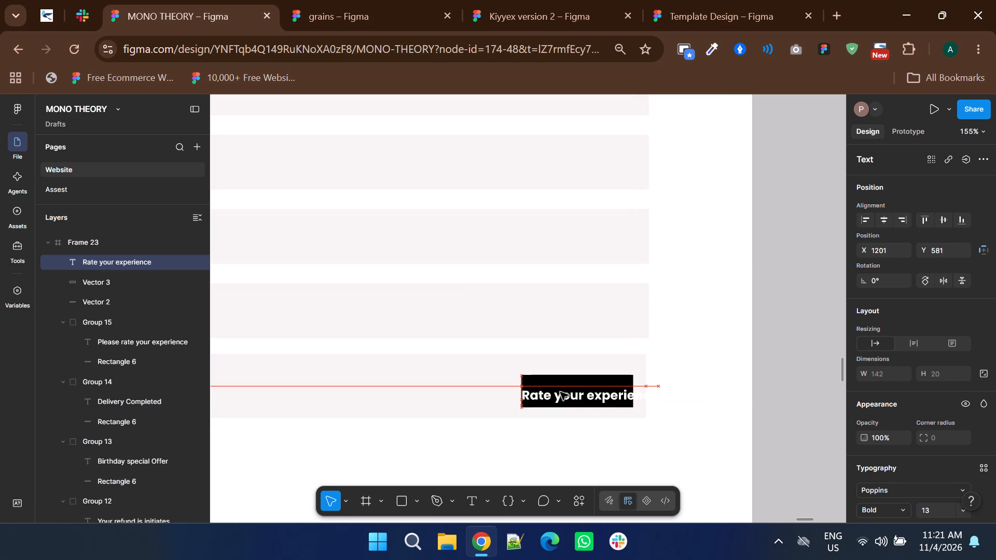
pyautogui.moveTo(560, 392); pyautogui.dragTo(551, 391)
pyautogui.keyDown('ctrl'); pyautogui.click(526, 375); pyautogui.keyUp('ctrl')
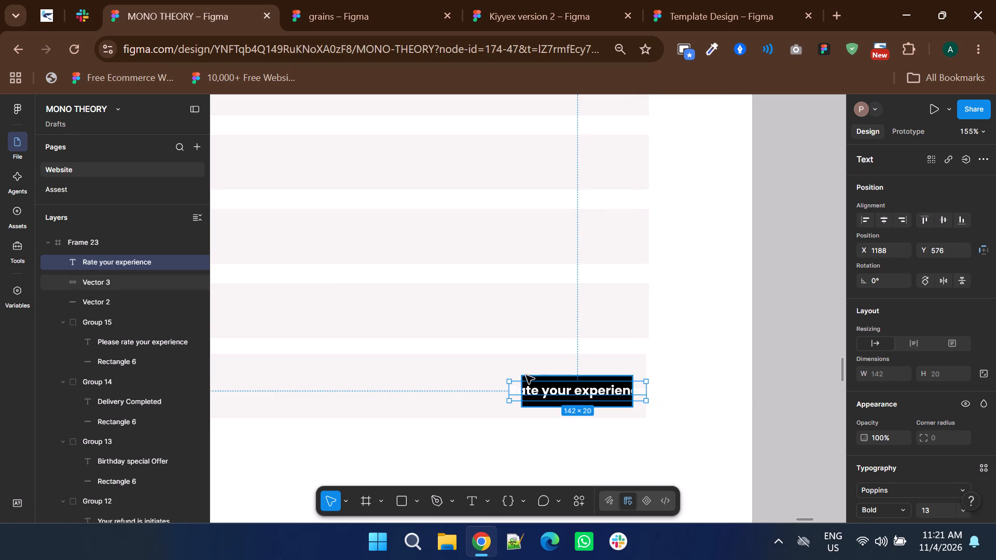
pyautogui.keyDown('ctrl'); pyautogui.moveTo(523, 383); pyautogui.dragTo(478, 379); pyautogui.keyUp('ctrl')
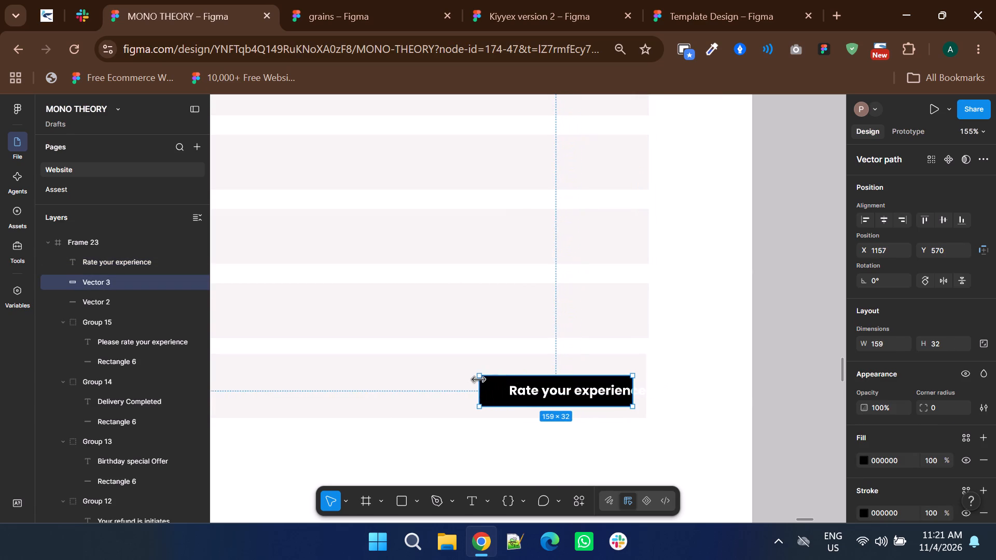
pyautogui.keyDown('ctrl'); pyautogui.moveTo(478, 379); pyautogui.dragTo(467, 379); pyautogui.keyUp('ctrl')
pyautogui.click(537, 404)
pyautogui.click(542, 397)
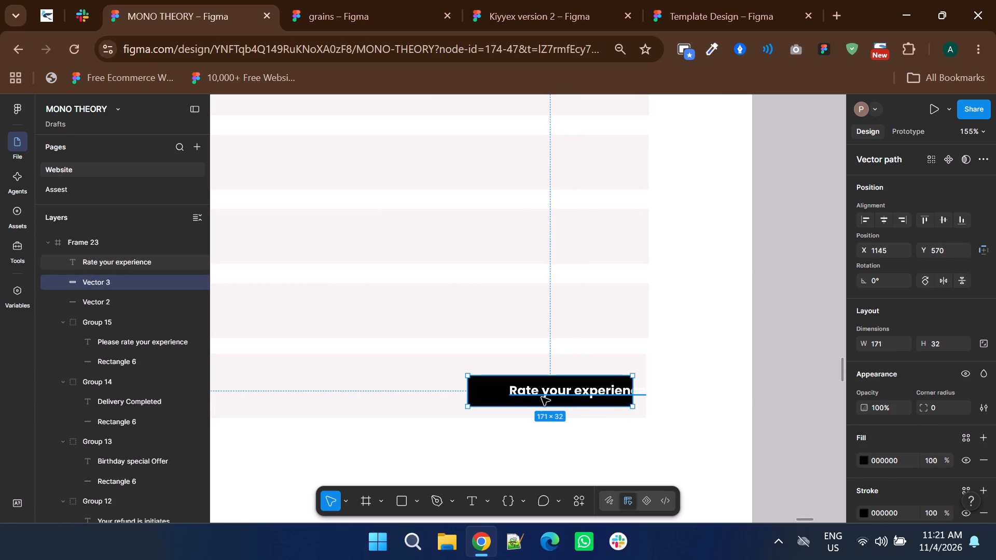
pyautogui.moveTo(574, 393); pyautogui.dragTo(554, 391)
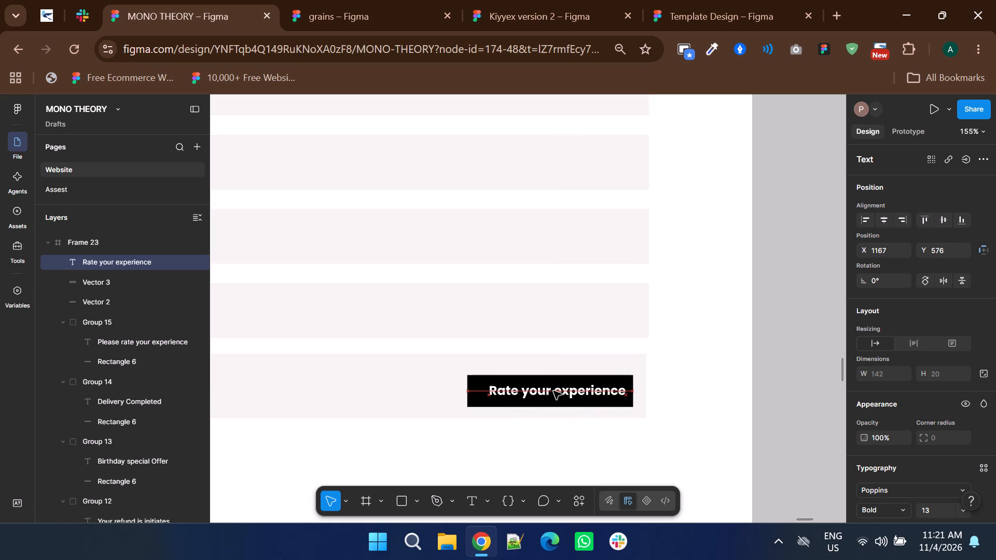
pyautogui.moveTo(554, 391); pyautogui.dragTo(549, 391)
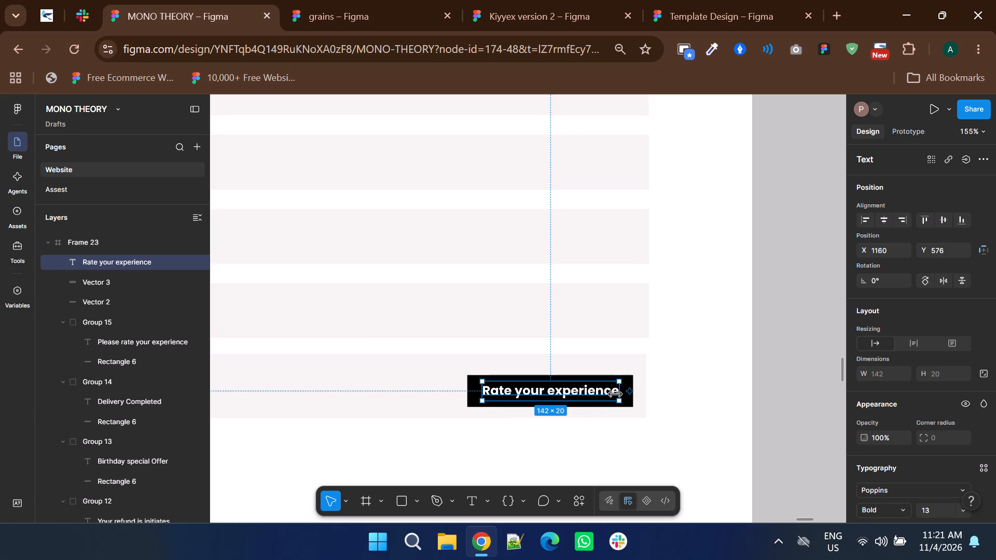
# Narrow the black rectangle evenly from both sides to about 159 × 32 and nudge its text 1 px right to X 1161.
pyautogui.keyDown('ctrl'); pyautogui.scroll(3, 463, 388); pyautogui.keyUp('ctrl')
pyautogui.keyDown('ctrl'); pyautogui.click(482, 399); pyautogui.keyUp('ctrl')
pyautogui.keyDown('ctrl'); pyautogui.scroll(-2, 482, 399); pyautogui.keyUp('ctrl')
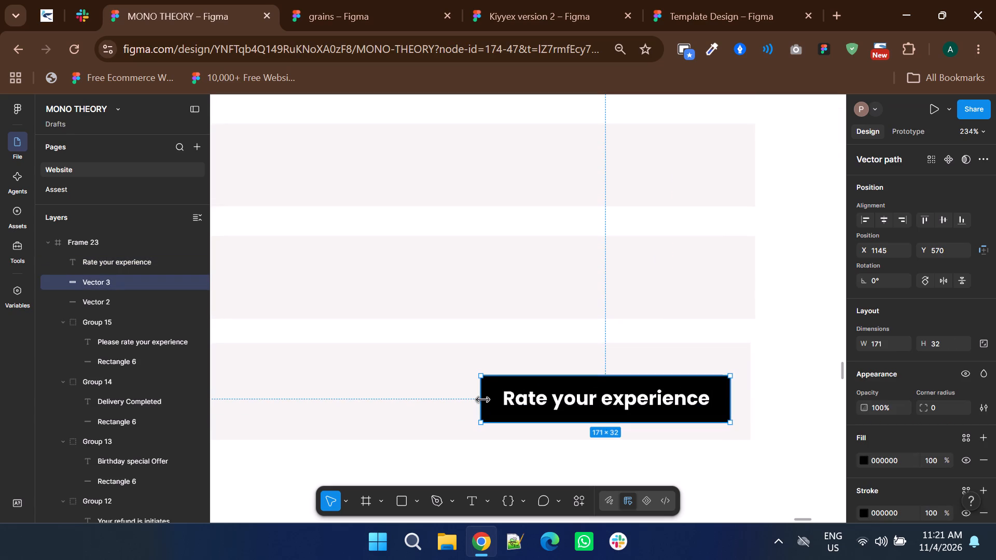
pyautogui.keyDown('ctrl'); pyautogui.moveTo(482, 399); pyautogui.dragTo(487, 399); pyautogui.keyUp('ctrl')
pyautogui.hotkey('ctrl', 'z')
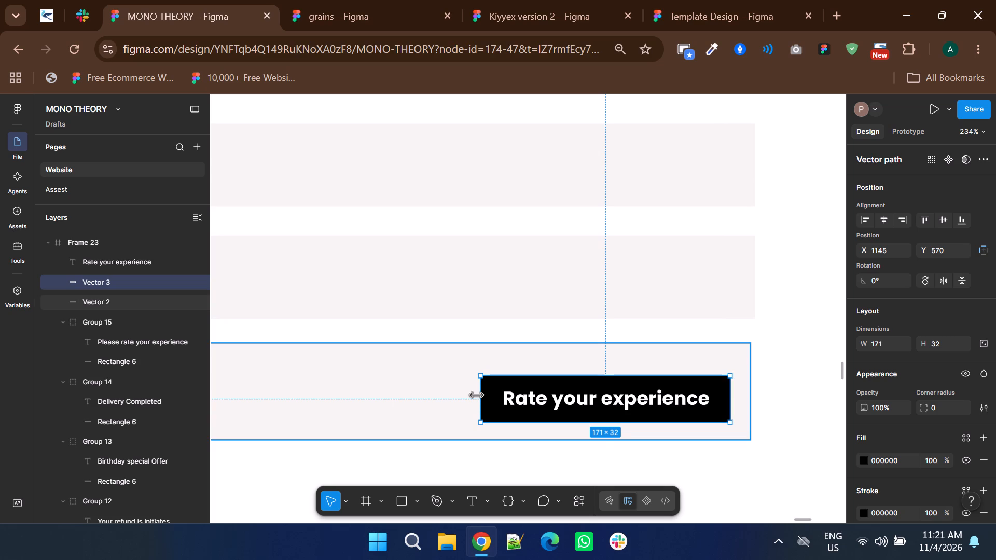
pyautogui.keyDown('alt'); pyautogui.moveTo(477, 394); pyautogui.dragTo(487, 395); pyautogui.keyUp('alt')
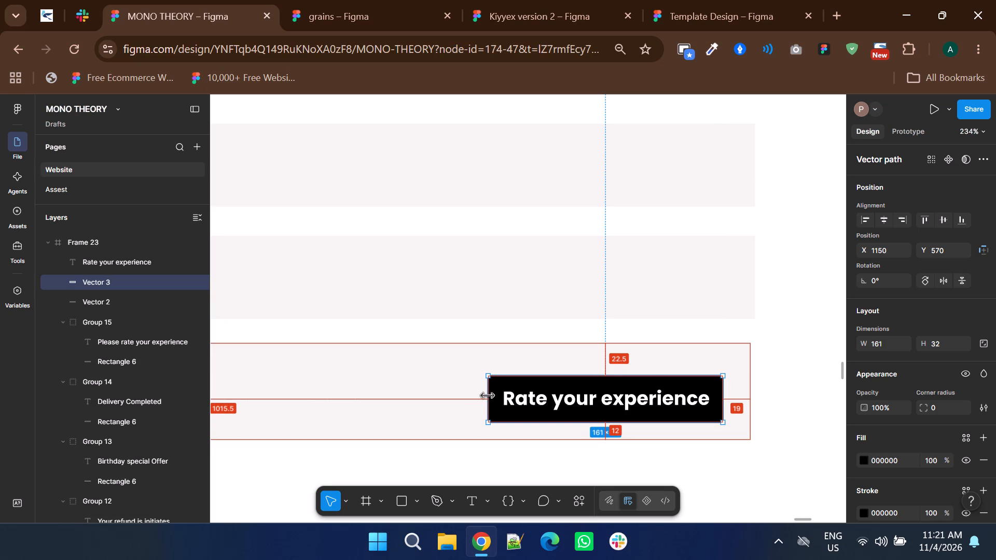
pyautogui.keyDown('alt'); pyautogui.moveTo(487, 395); pyautogui.dragTo(489, 395); pyautogui.keyUp('alt')
pyautogui.click(574, 410)
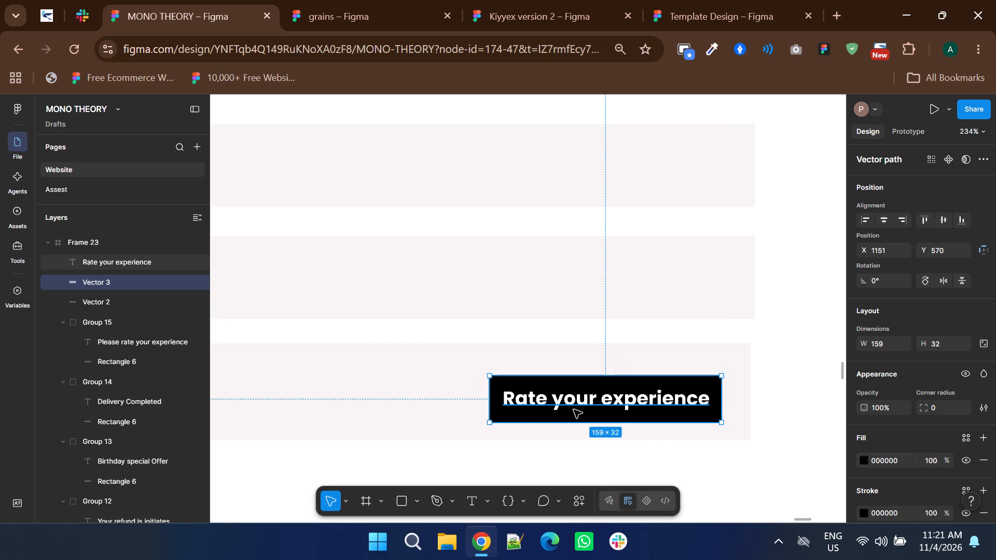
pyautogui.press('Right')
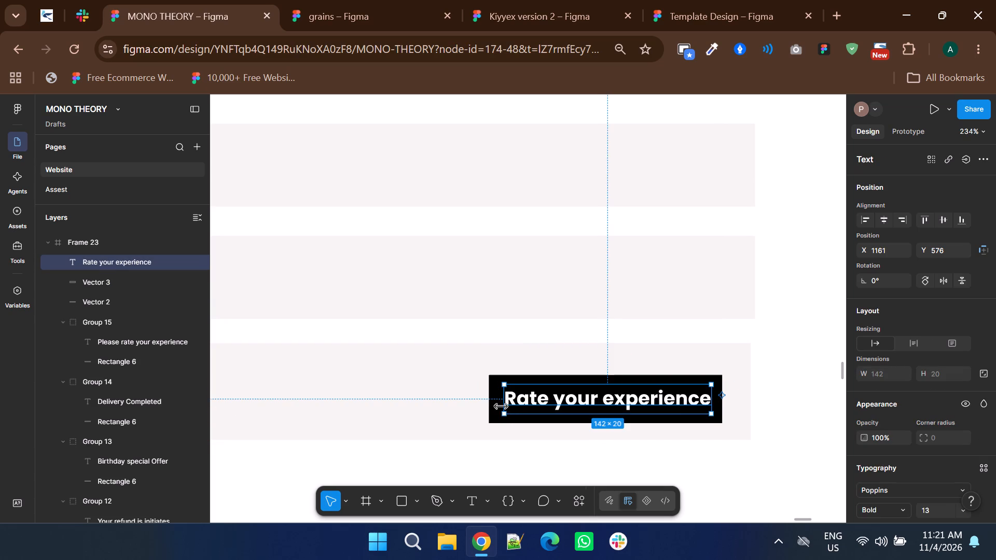
# Set the black rectangle's corner radius to 2 and clear the selection.
pyautogui.click(497, 401)
pyautogui.click(935, 408)
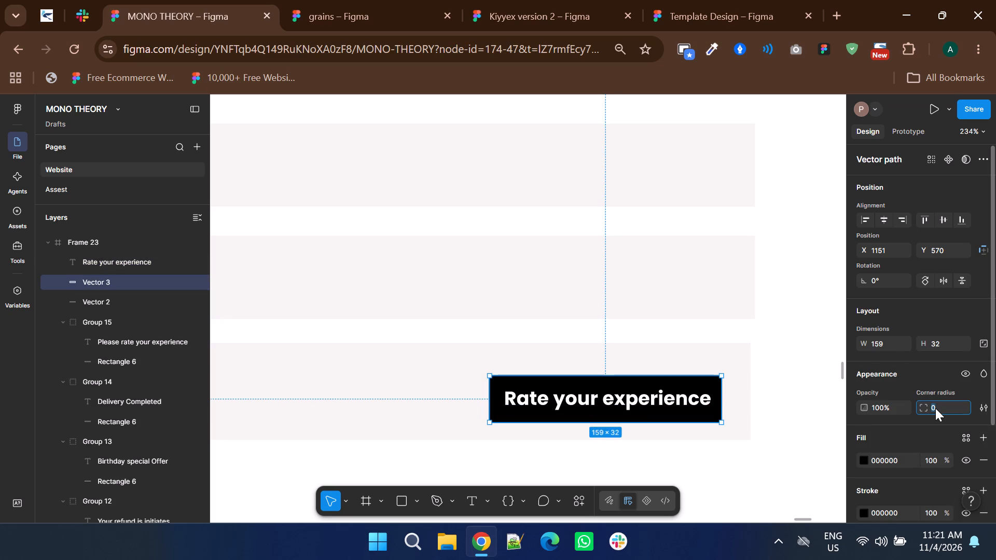
pyautogui.press('Up')
pyautogui.press('Up')
pyautogui.press('Up')
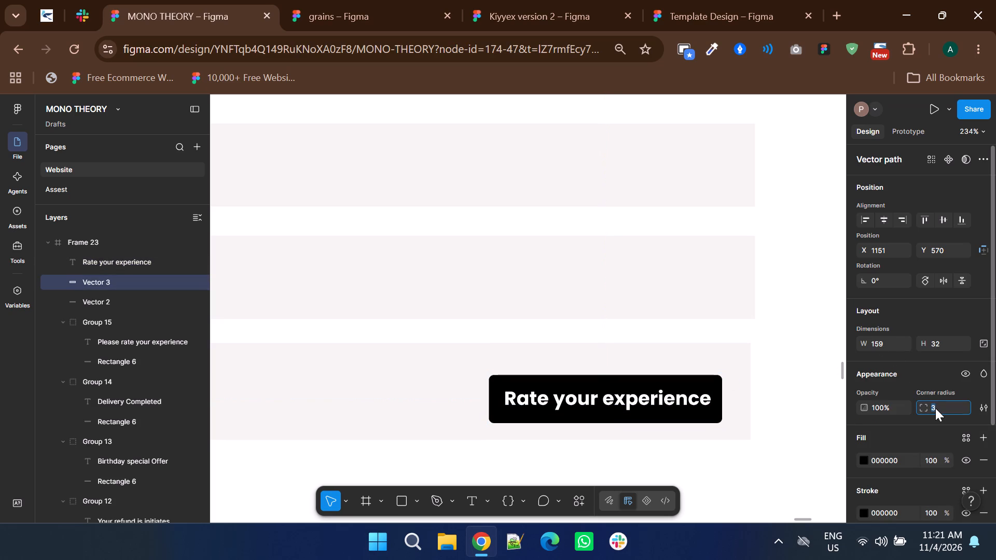
pyautogui.press('Down')
pyautogui.keyDown('ctrl'); pyautogui.scroll(-2, 601, 415); pyautogui.keyUp('ctrl')
pyautogui.click(794, 414)
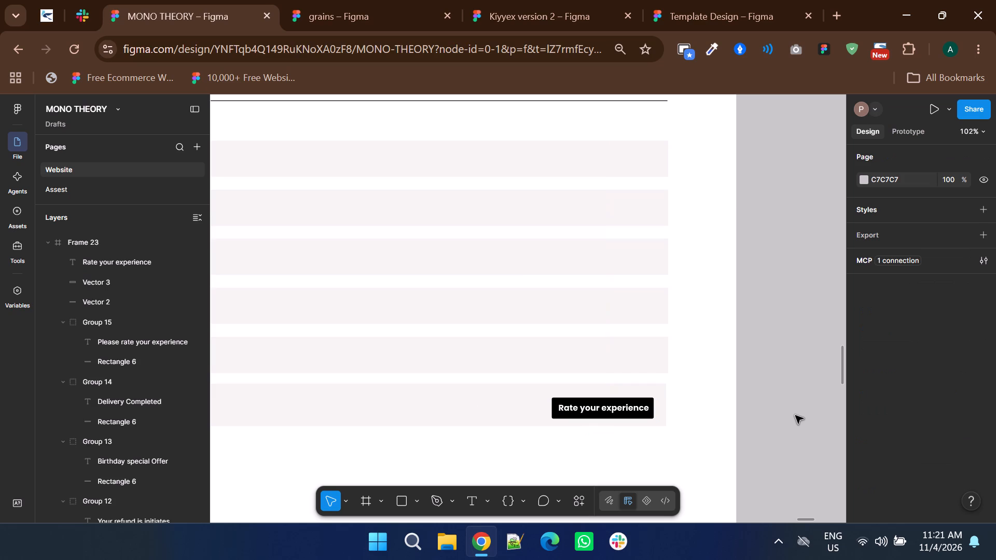
# Group the black rectangle with its "Rate your experience" text, move the group up 2 px to Y 568, and clear the selection.
pyautogui.keyDown('ctrl'); pyautogui.scroll(3, 549, 395); pyautogui.keyUp('ctrl')
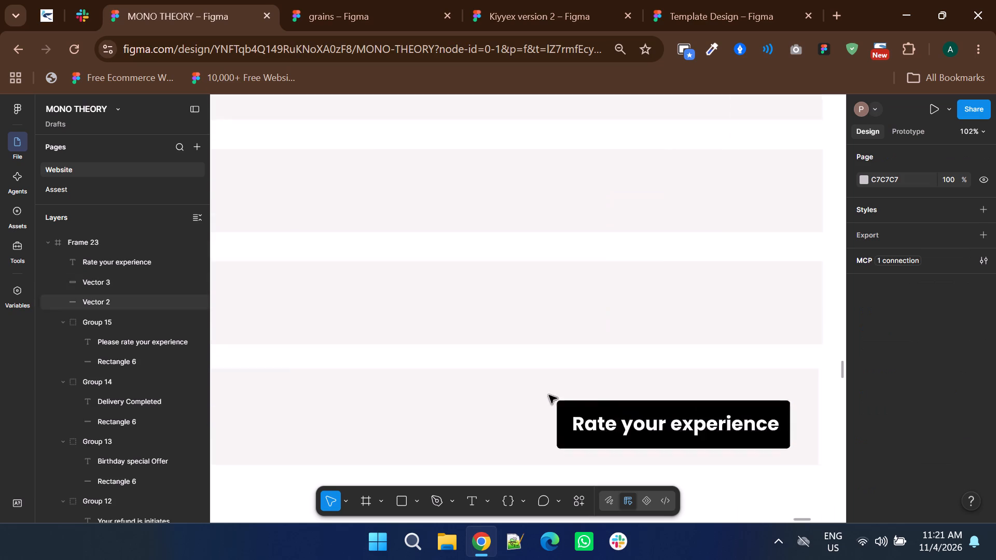
pyautogui.click(653, 454)
pyautogui.keyDown('shift'); pyautogui.click(637, 406); pyautogui.keyUp('shift')
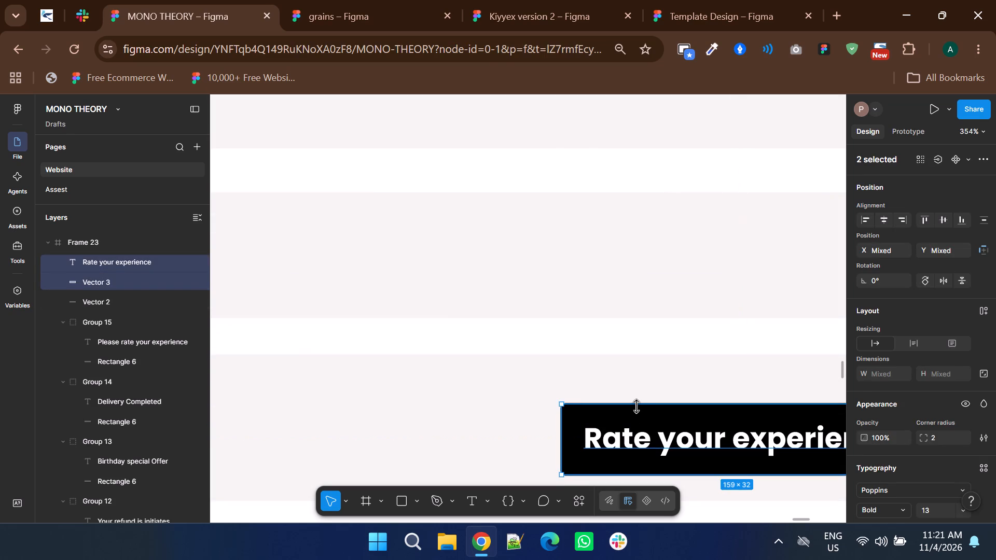
pyautogui.hotkey('ctrl', 'g')
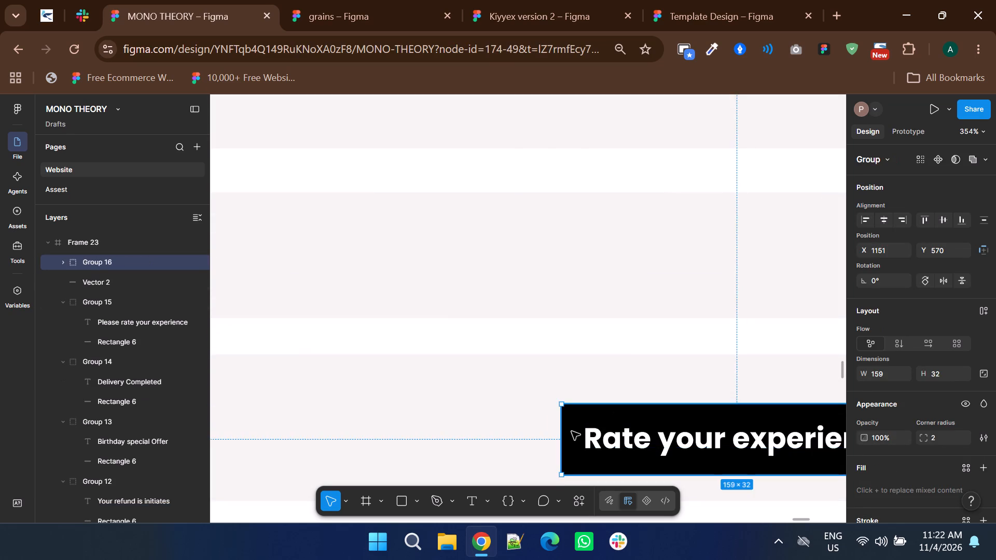
pyautogui.keyDown('ctrl'); pyautogui.scroll(-1, 572, 431); pyautogui.keyUp('ctrl')
pyautogui.press('Up')
pyautogui.press('Up')
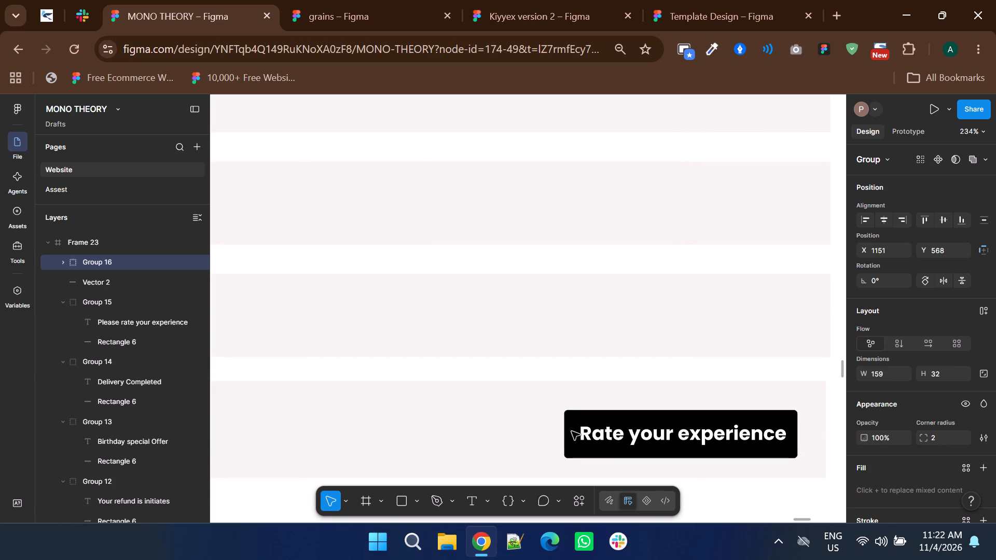
pyautogui.scroll(-1, 638, 418)
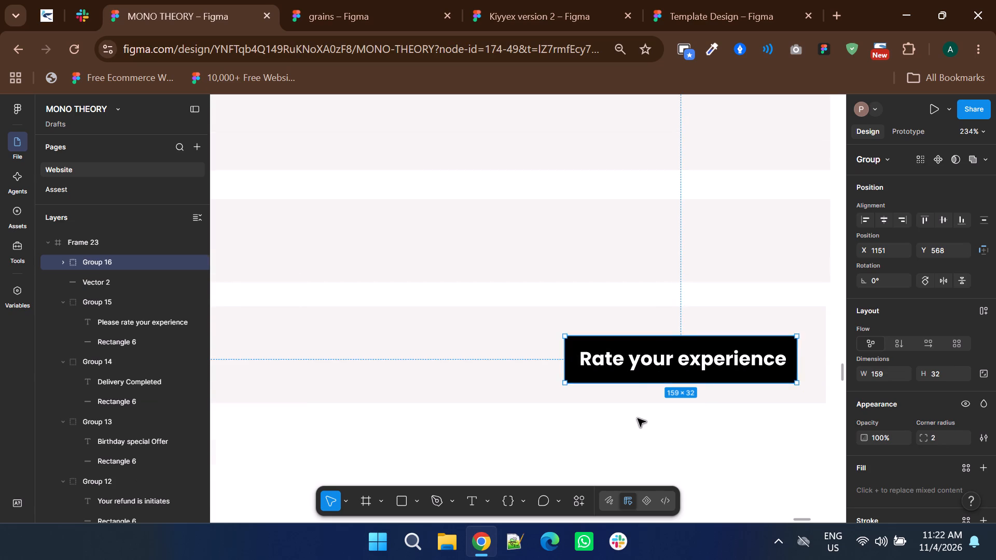
pyautogui.scroll(-2, 638, 418)
pyautogui.keyDown('ctrl'); pyautogui.scroll(-2, 638, 418); pyautogui.keyUp('ctrl')
pyautogui.click(759, 428)
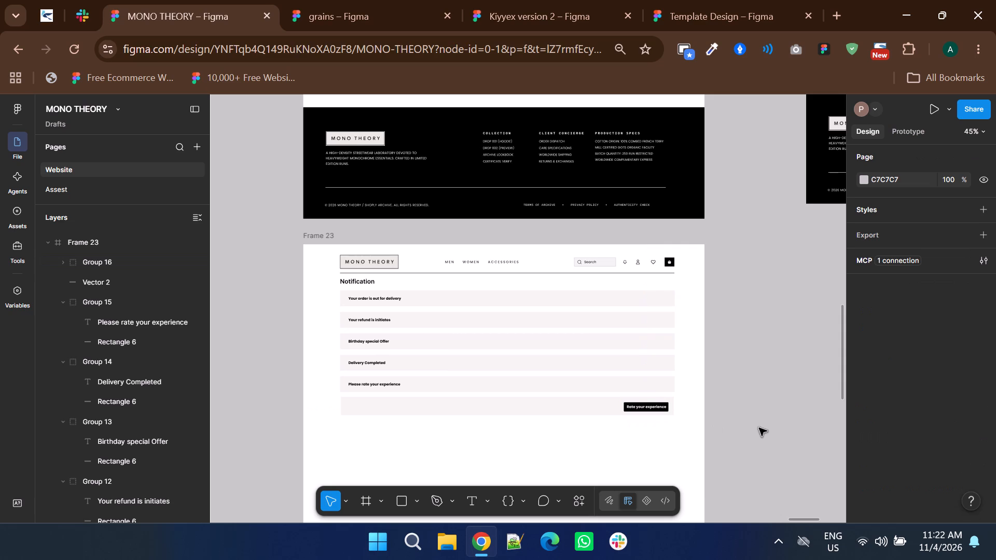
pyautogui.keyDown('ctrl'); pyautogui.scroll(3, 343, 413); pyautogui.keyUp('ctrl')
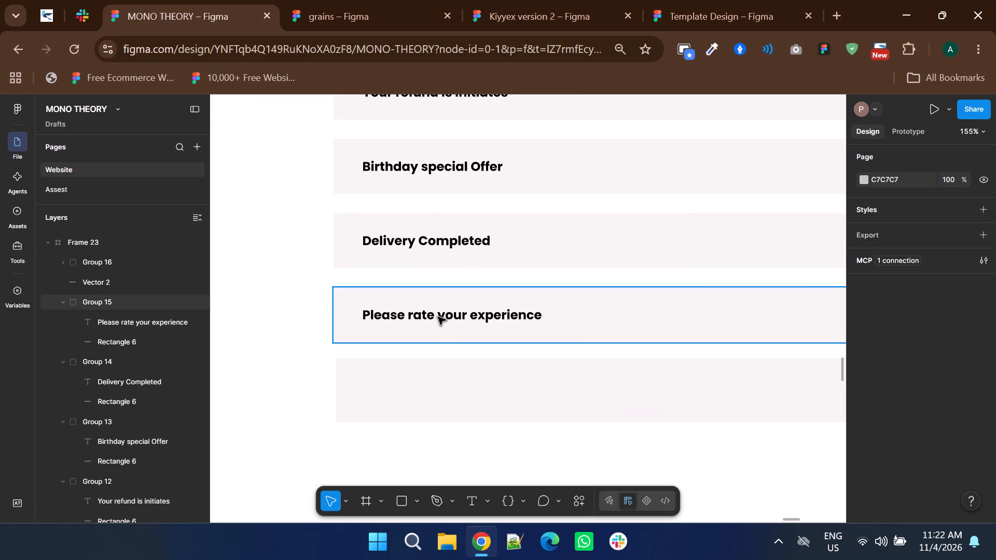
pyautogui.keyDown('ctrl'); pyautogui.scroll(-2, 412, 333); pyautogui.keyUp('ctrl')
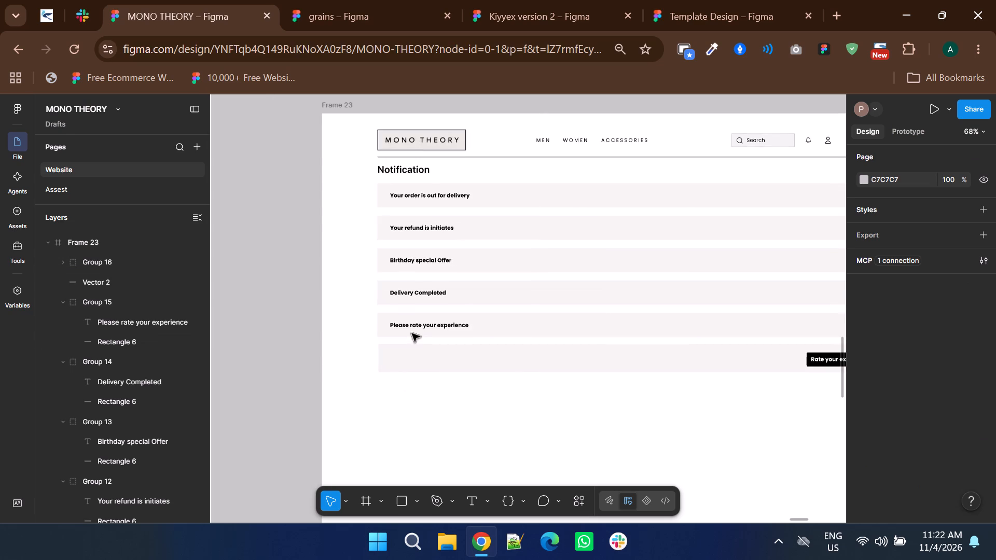
# Duplicate the "Please rate your experience" text into the block holding the button, at about X 165, Y 561.
pyautogui.keyDown('ctrl'); pyautogui.click(437, 325); pyautogui.keyUp('ctrl')
pyautogui.moveTo(437, 325); pyautogui.dragTo(433, 357)
pyautogui.rightClick(433, 357)
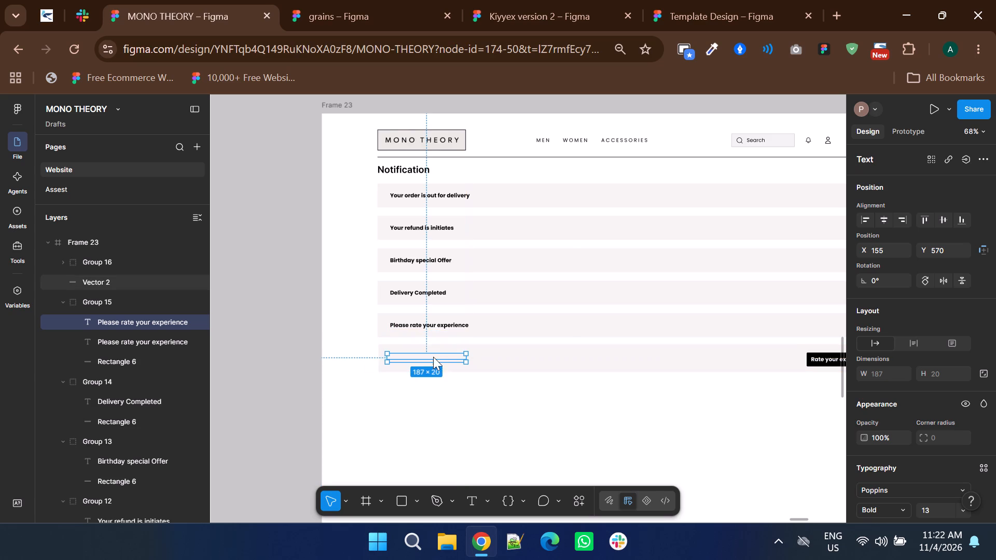
pyautogui.click(475, 288)
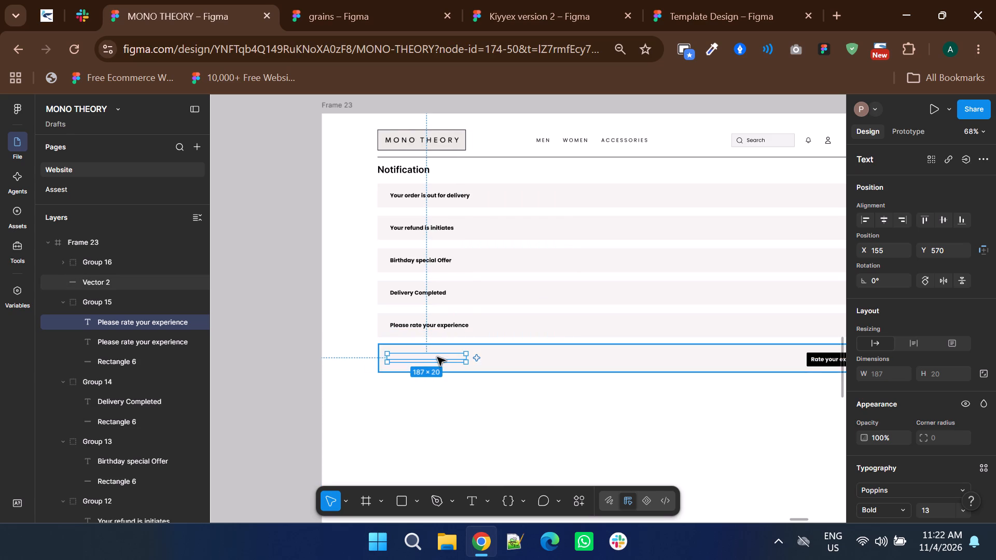
pyautogui.moveTo(437, 357); pyautogui.dragTo(439, 398)
pyautogui.moveTo(435, 404); pyautogui.dragTo(433, 365)
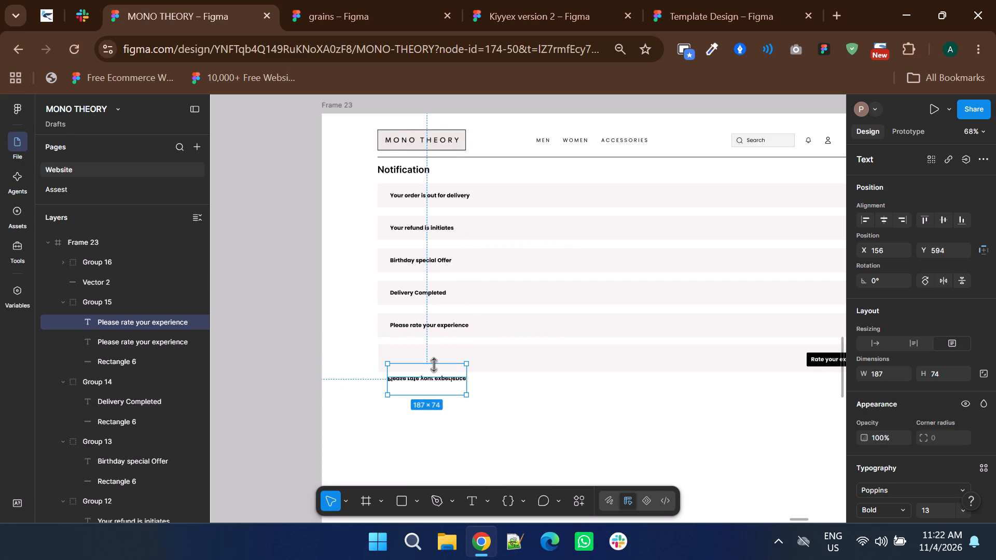
pyautogui.hotkey('ctrl', 'z')
pyautogui.moveTo(429, 398); pyautogui.dragTo(438, 354)
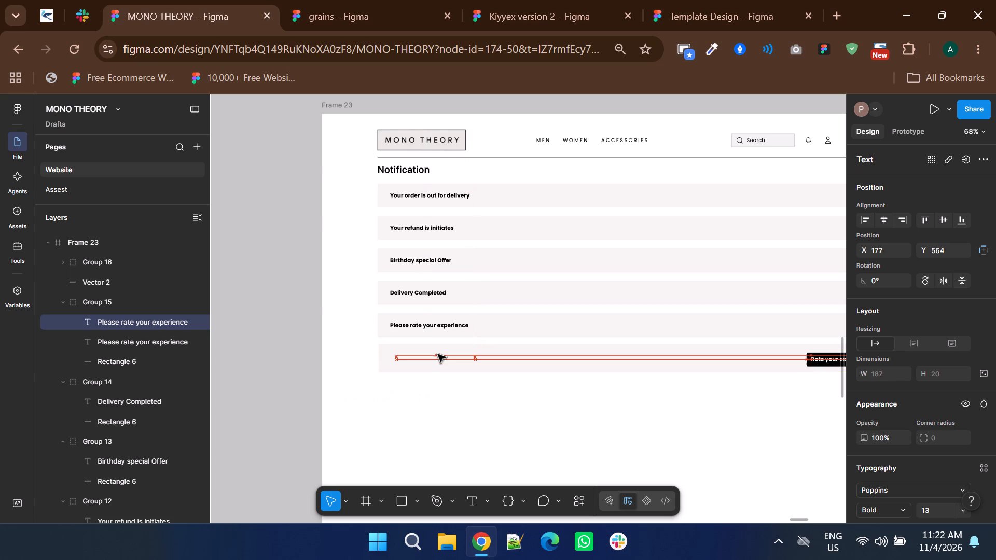
pyautogui.moveTo(438, 354); pyautogui.dragTo(435, 353)
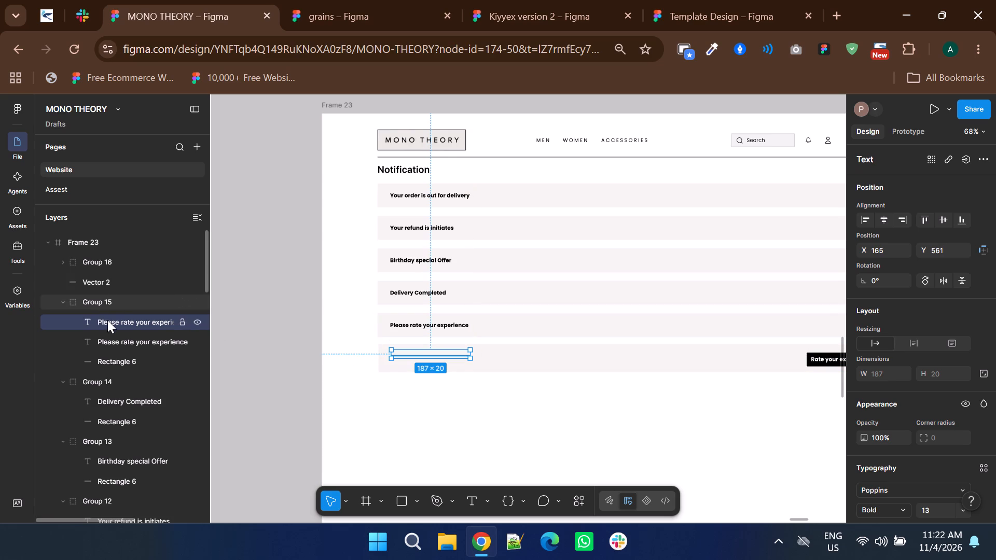
# Move the copied text's layer out of Group 15 and place it directly above Vector 2.
pyautogui.moveTo(107, 320); pyautogui.dragTo(101, 278)
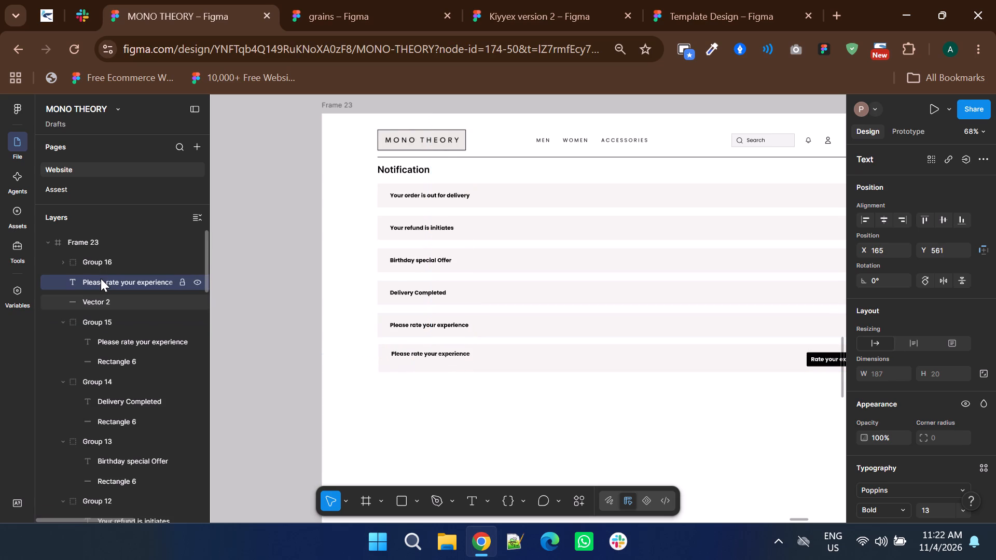
pyautogui.click(100, 263)
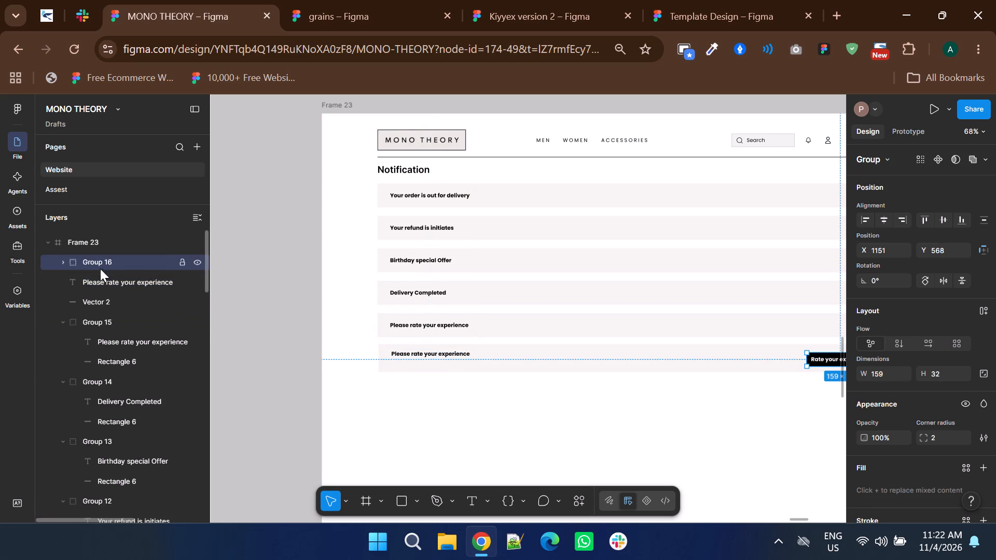
# Nudge the copied "Please rate your experience" text down 9 px to Y 570.
pyautogui.click(425, 357)
pyautogui.press('Down')
pyautogui.press('Down')
pyautogui.press('Down')
pyautogui.press('Down')
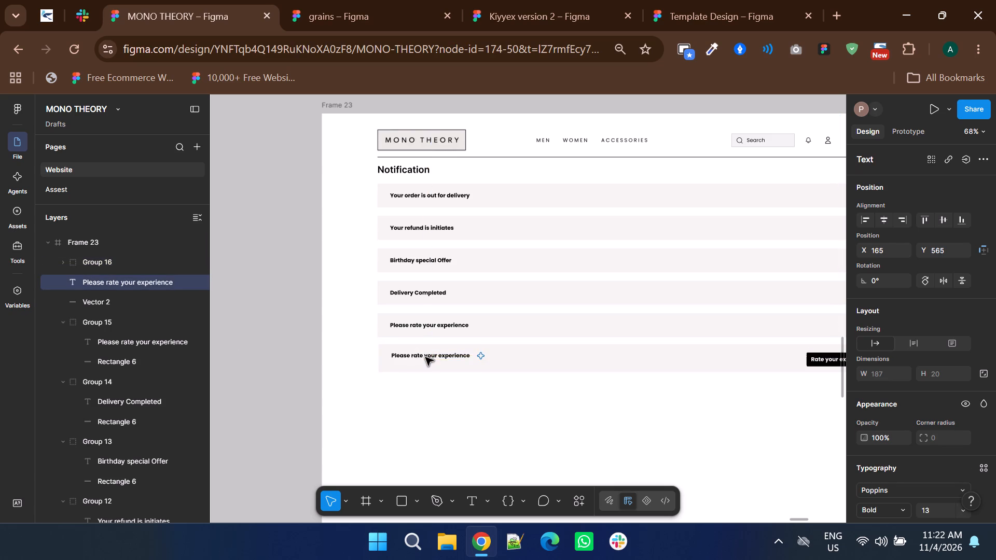
pyautogui.press('Down')
pyautogui.press('Down')
pyautogui.press('Down')
pyautogui.press('Down')
pyautogui.press('Down')
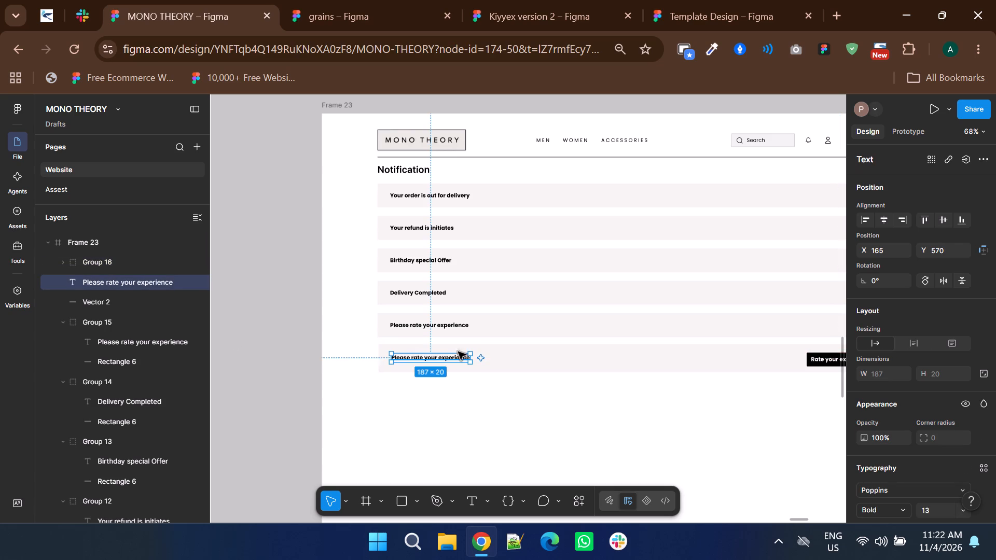
# Group the copied text, its background block and the "Rate your experience" button together.
pyautogui.keyDown('shift'); pyautogui.click(533, 362); pyautogui.keyUp('shift')
pyautogui.keyDown('shift'); pyautogui.scroll(-3, 533, 362); pyautogui.keyUp('shift')
pyautogui.keyDown('shift'); pyautogui.click(603, 364); pyautogui.keyUp('shift')
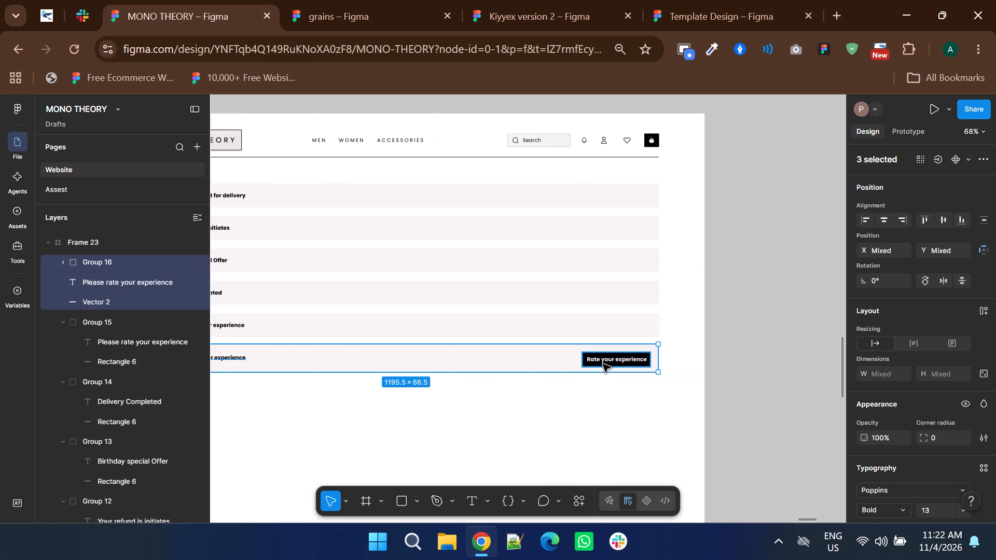
pyautogui.hotkey('ctrl', 'g')
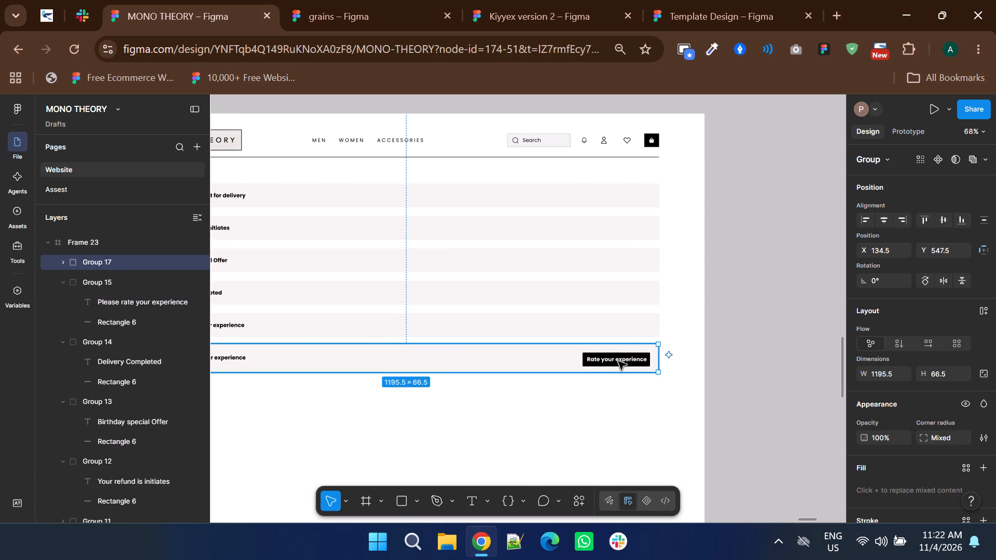
# Delete the plain "Please rate your experience" row, closing the gap so the button row sits at Y 474, and clear the selection.
pyautogui.keyDown('shift'); pyautogui.scroll(4, 619, 360); pyautogui.keyUp('shift')
pyautogui.click(577, 357)
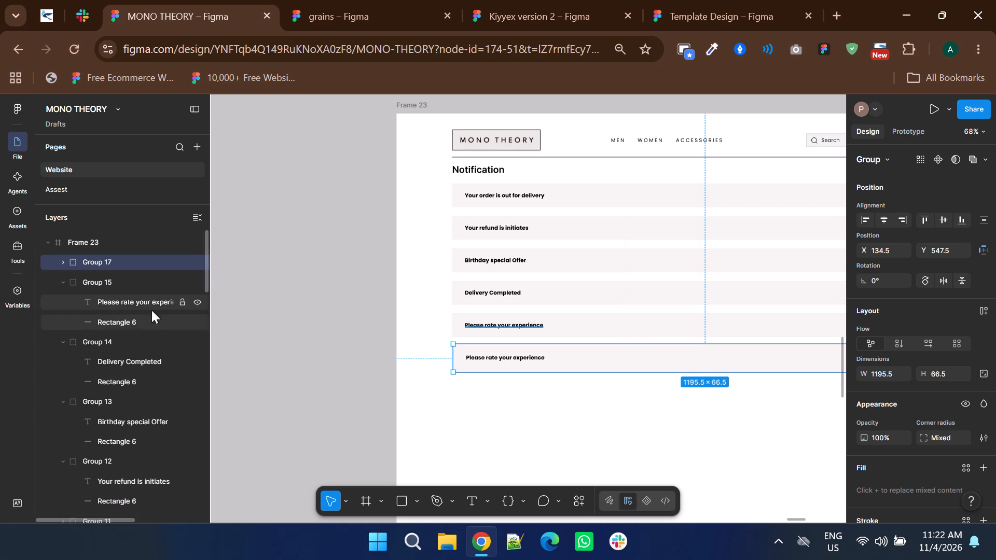
pyautogui.click(65, 281)
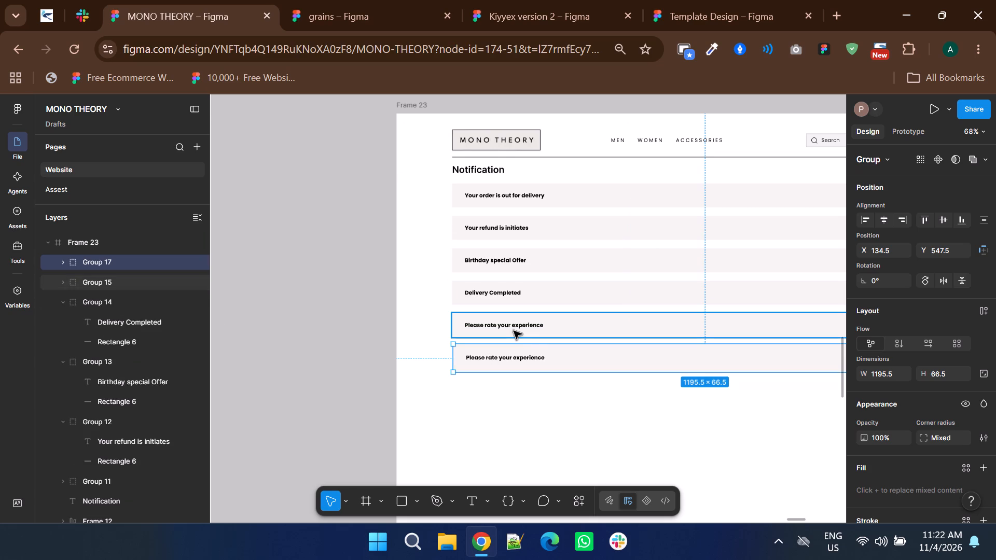
pyautogui.keyDown('shift'); pyautogui.click(625, 337); pyautogui.keyUp('shift')
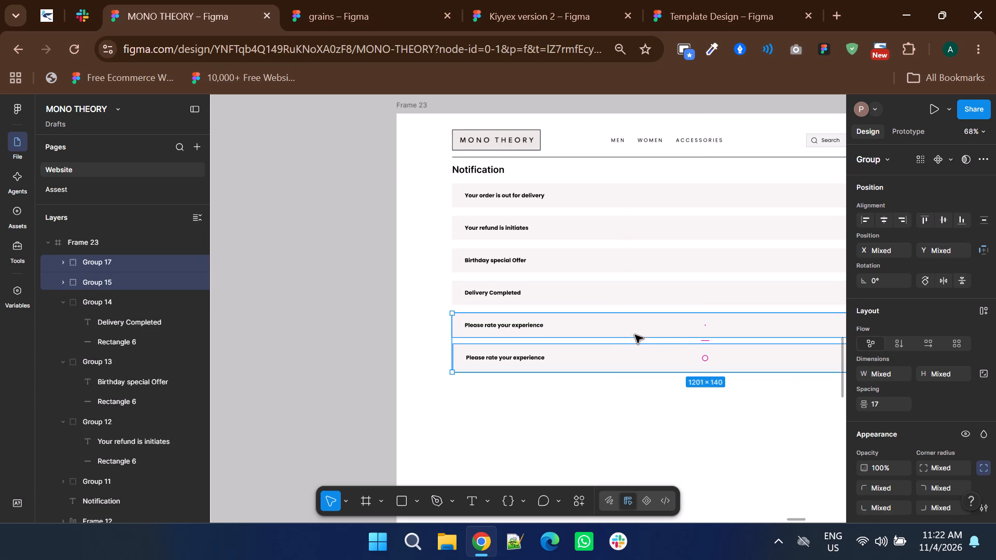
pyautogui.keyDown('ctrl'); pyautogui.scroll(3, 718, 324); pyautogui.keyUp('ctrl')
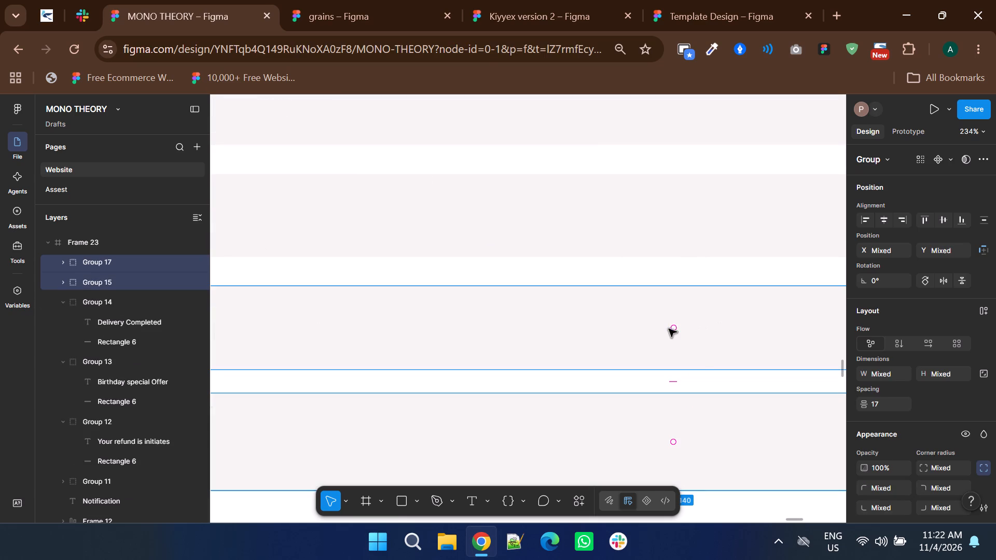
pyautogui.click(670, 329)
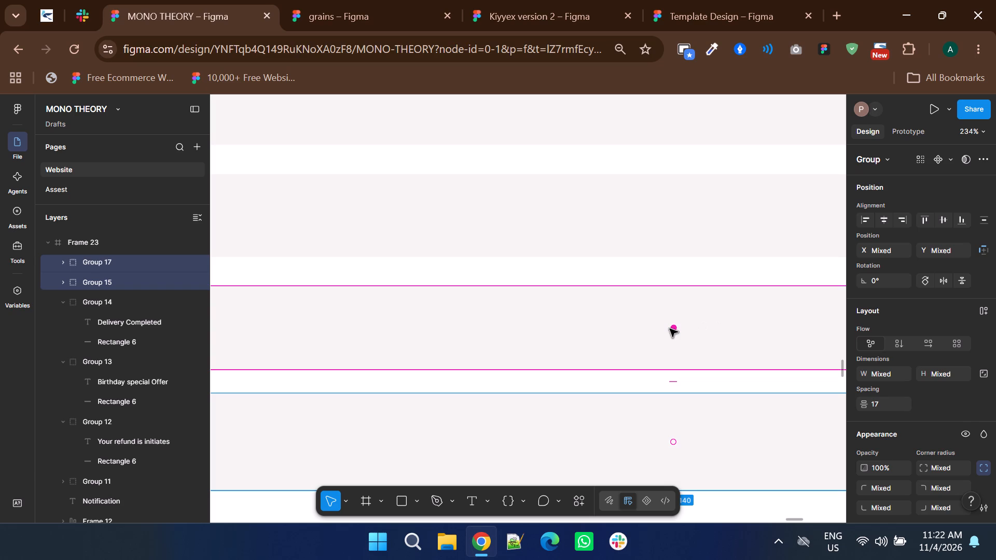
pyautogui.press('Delete')
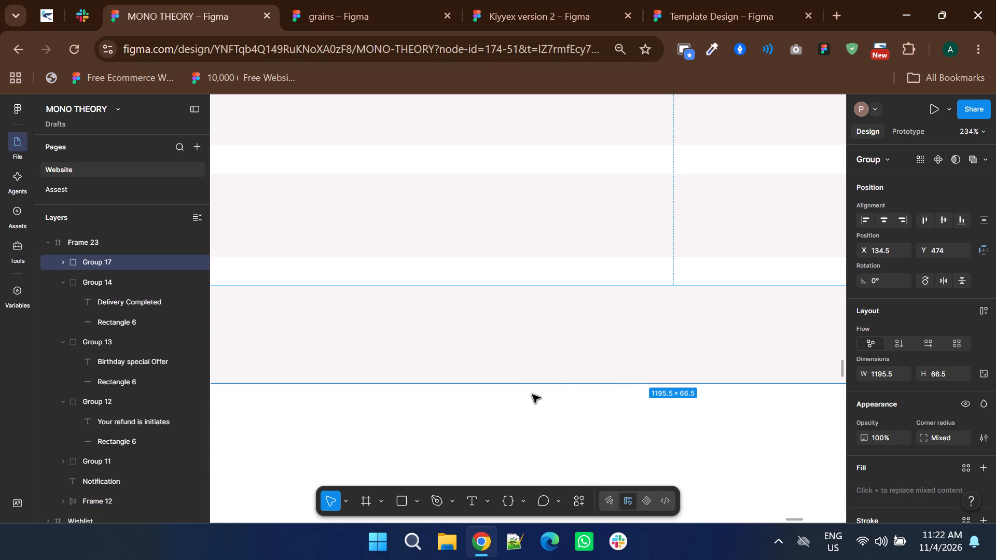
pyautogui.keyDown('ctrl'); pyautogui.scroll(-2, 359, 441); pyautogui.keyUp('ctrl')
pyautogui.keyDown('ctrl'); pyautogui.scroll(-2, 495, 410); pyautogui.keyUp('ctrl')
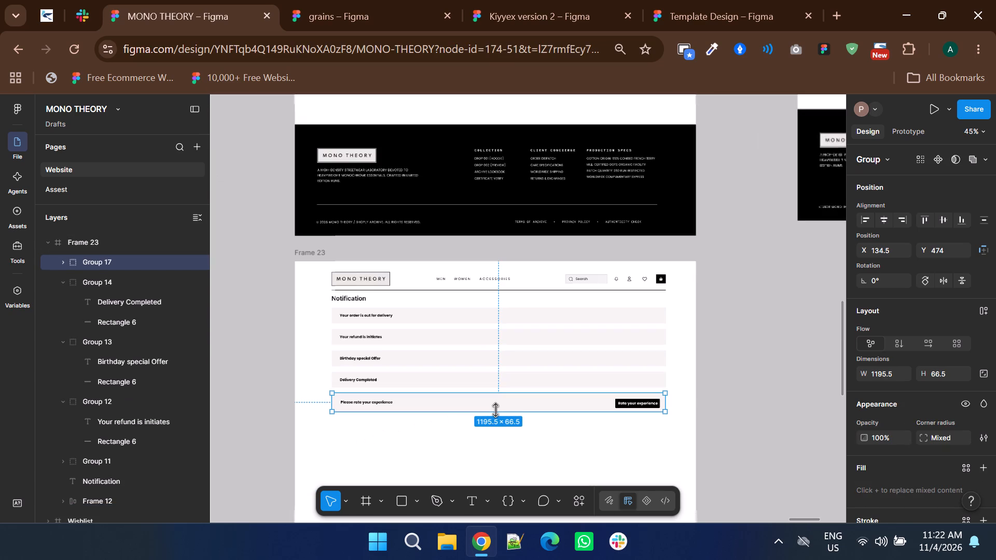
pyautogui.click(728, 391)
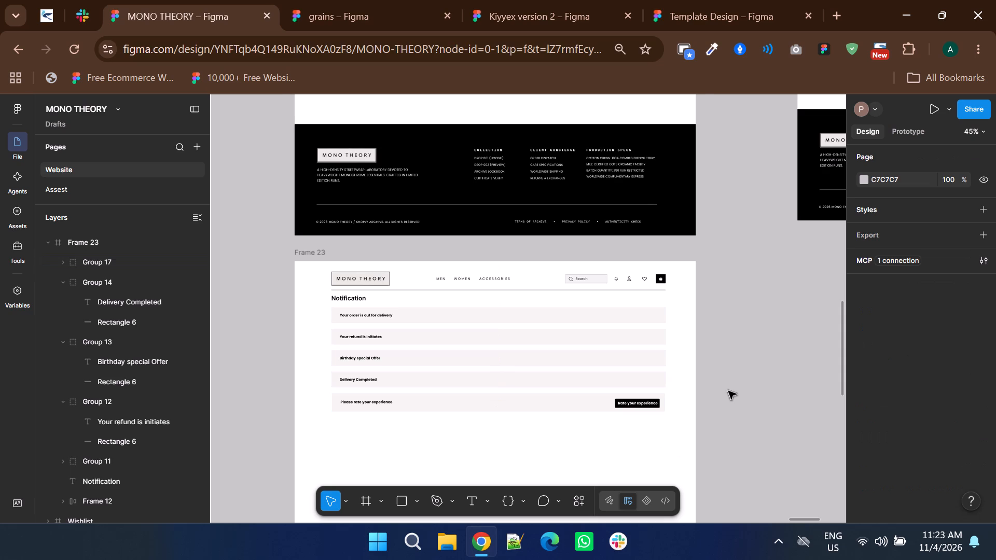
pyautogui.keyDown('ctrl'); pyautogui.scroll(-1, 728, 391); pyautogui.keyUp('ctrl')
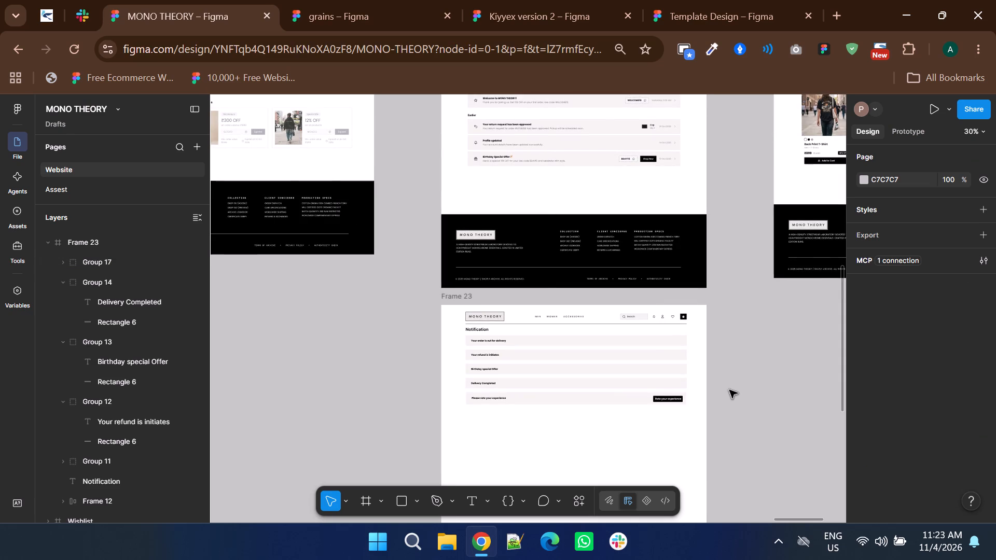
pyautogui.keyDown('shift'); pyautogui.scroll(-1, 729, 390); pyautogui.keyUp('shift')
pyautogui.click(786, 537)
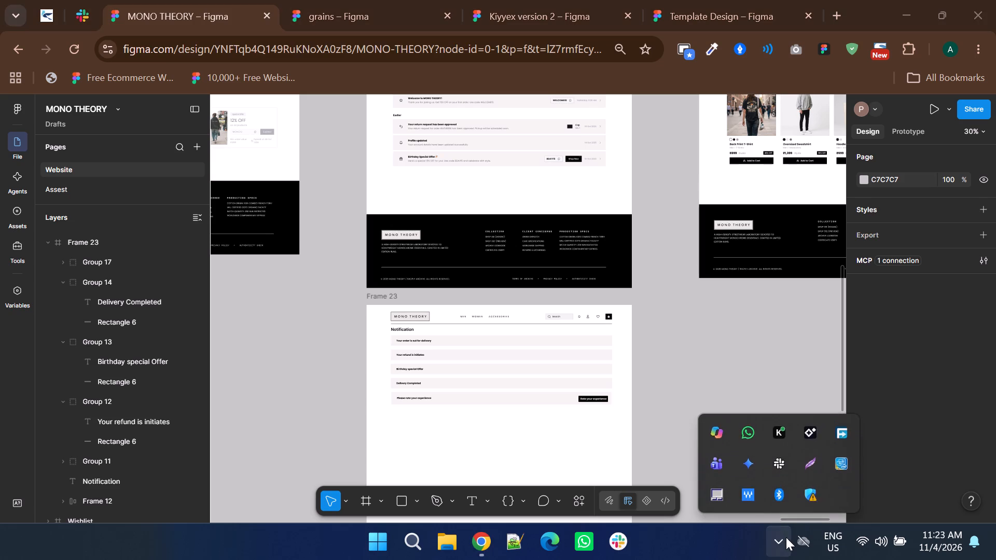
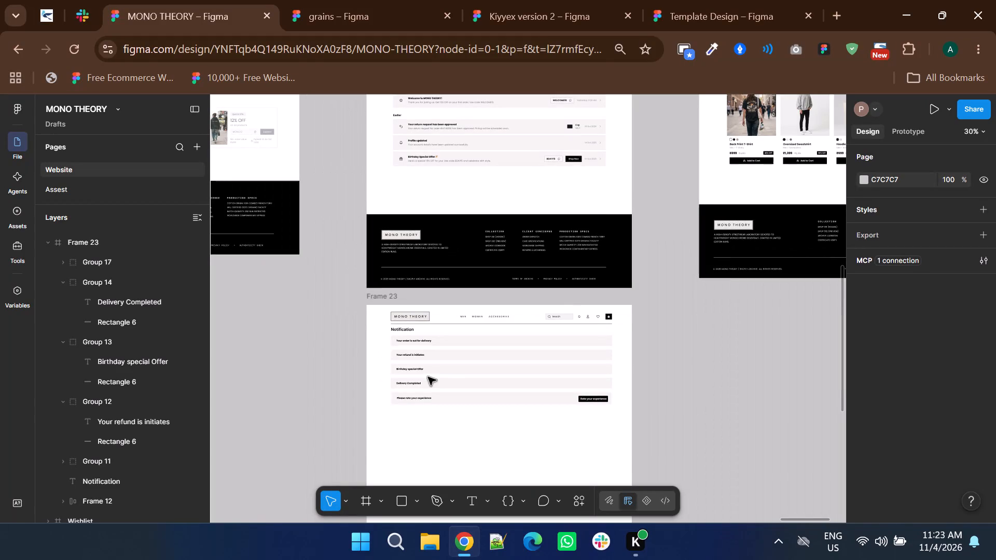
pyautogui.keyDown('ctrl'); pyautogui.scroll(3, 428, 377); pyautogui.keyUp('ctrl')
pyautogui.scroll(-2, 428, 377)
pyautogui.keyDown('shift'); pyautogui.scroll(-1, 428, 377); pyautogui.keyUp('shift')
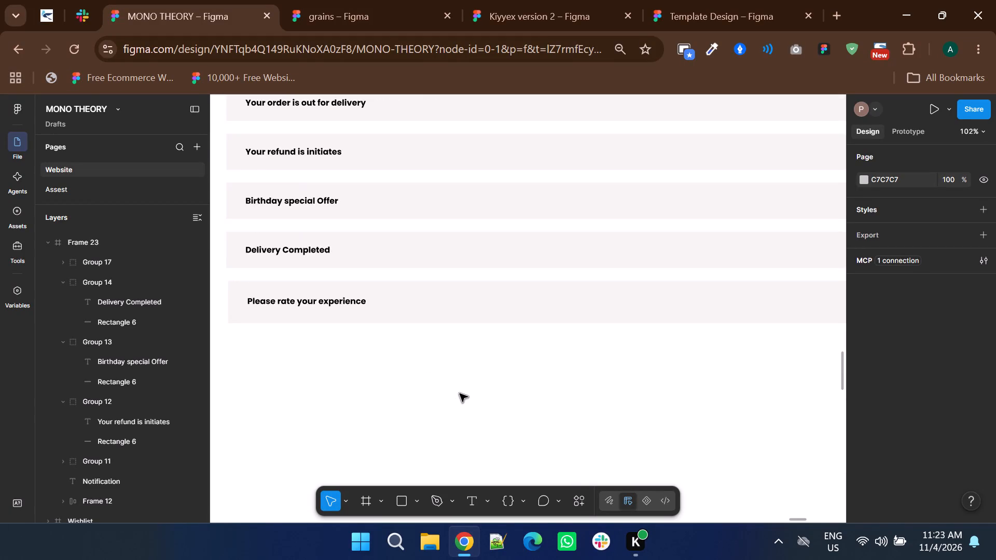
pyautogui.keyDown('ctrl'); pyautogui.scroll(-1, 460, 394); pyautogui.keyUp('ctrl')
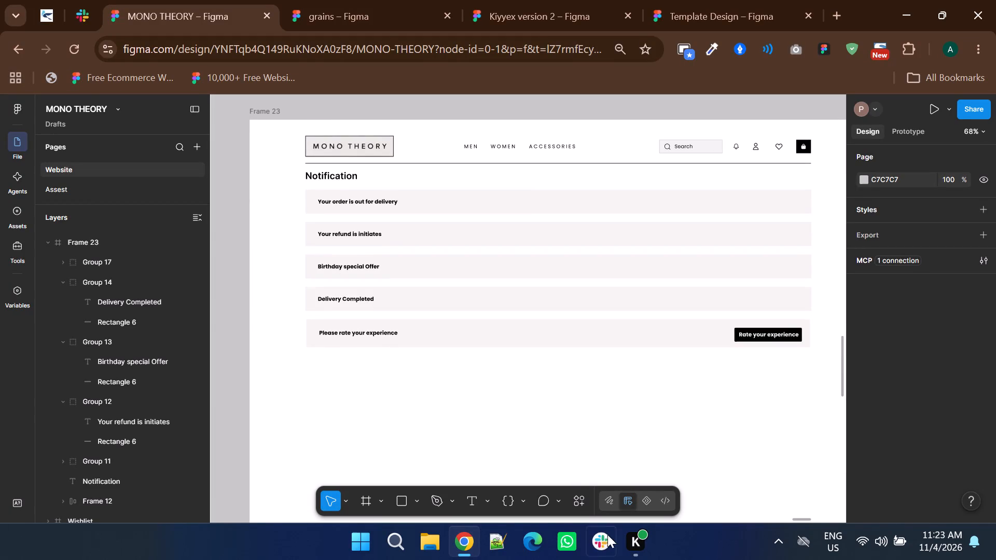